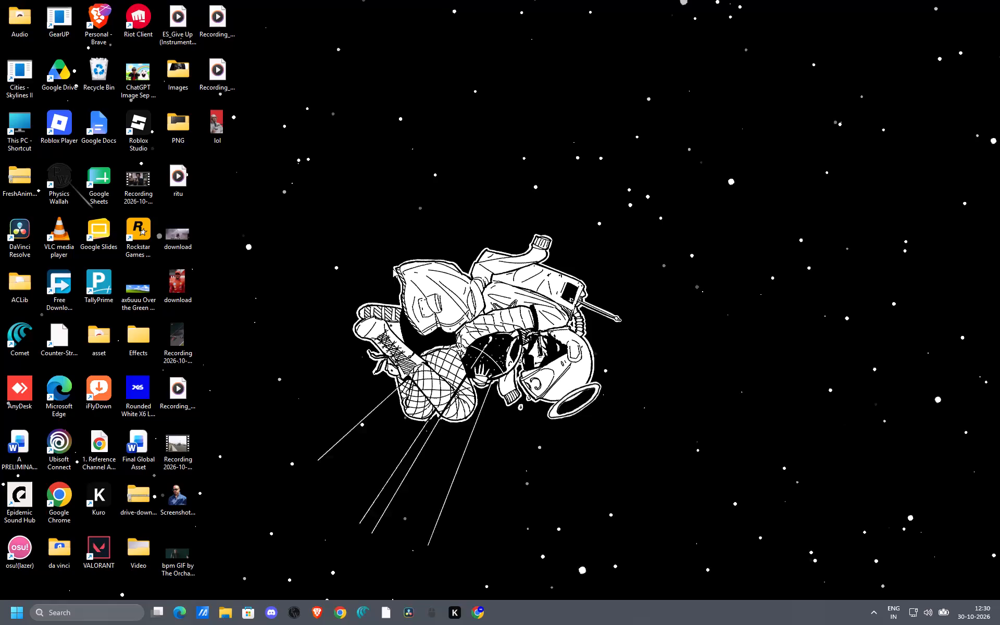
Launch DaVinci Resolve and the Kuro app from the desktop.
double_click(411, 619)
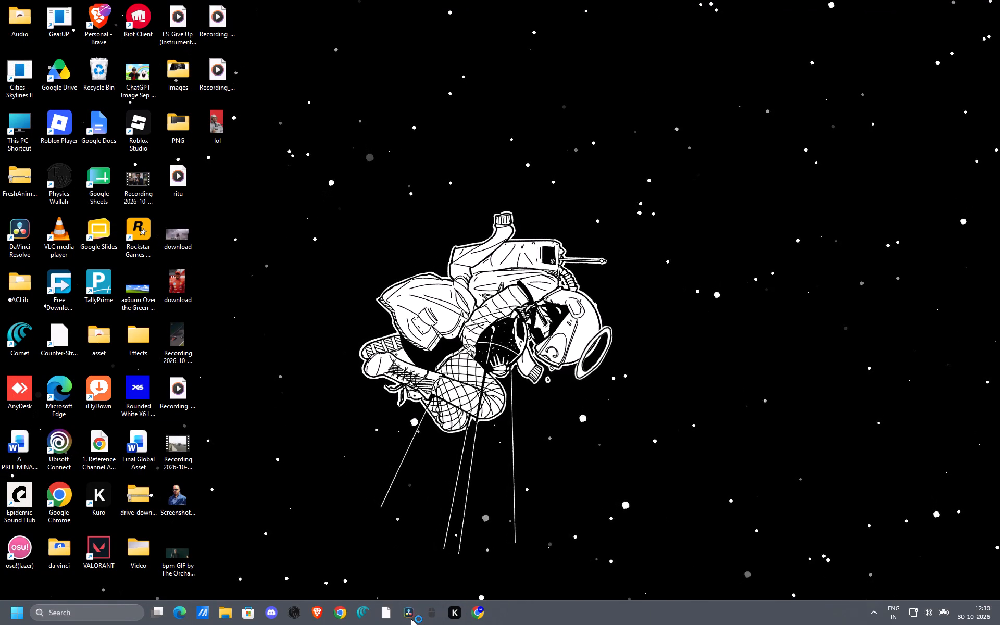
double_click(450, 623)
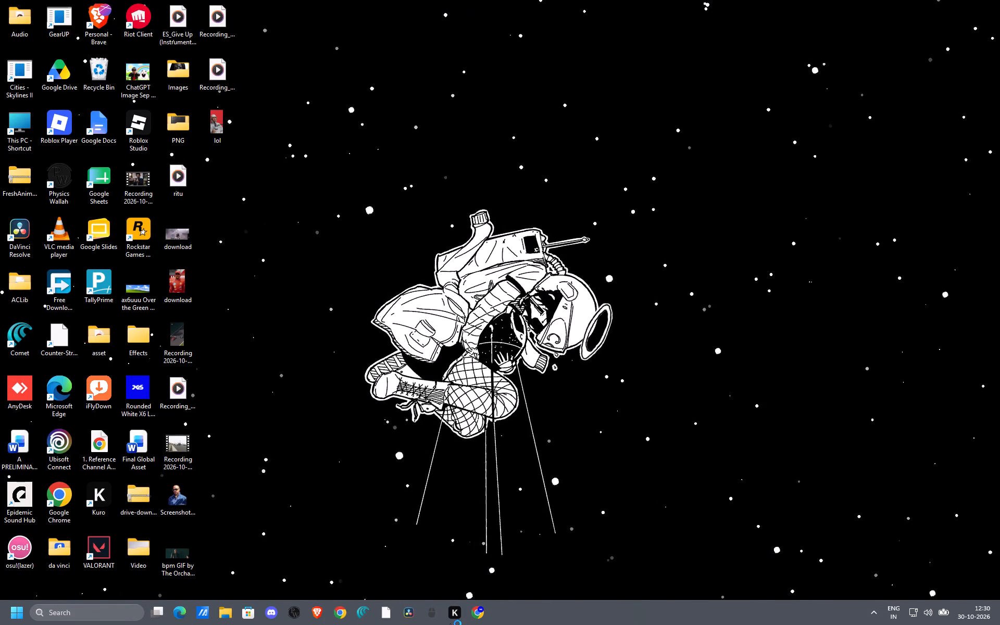
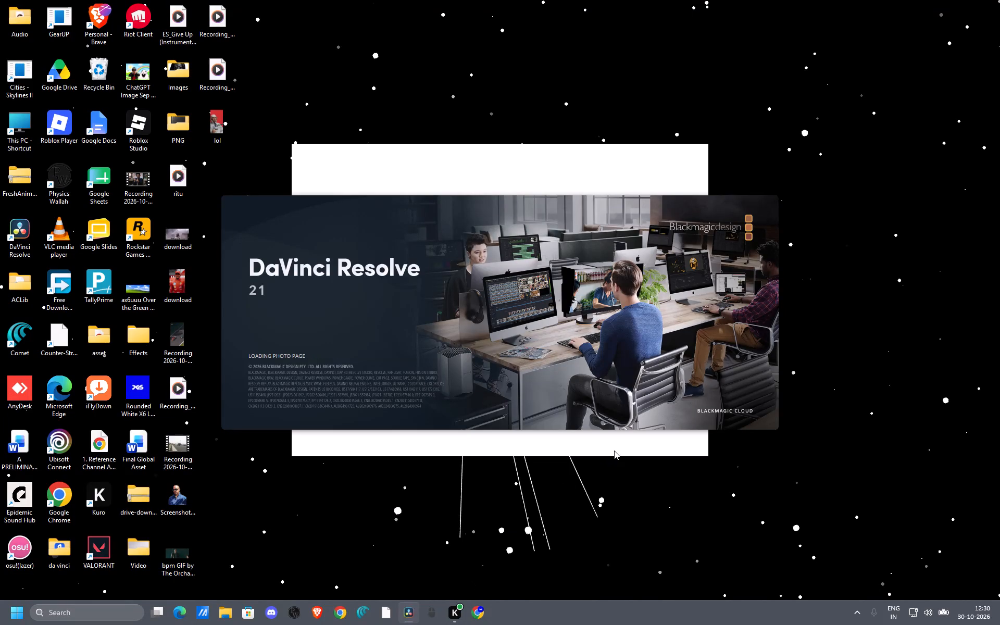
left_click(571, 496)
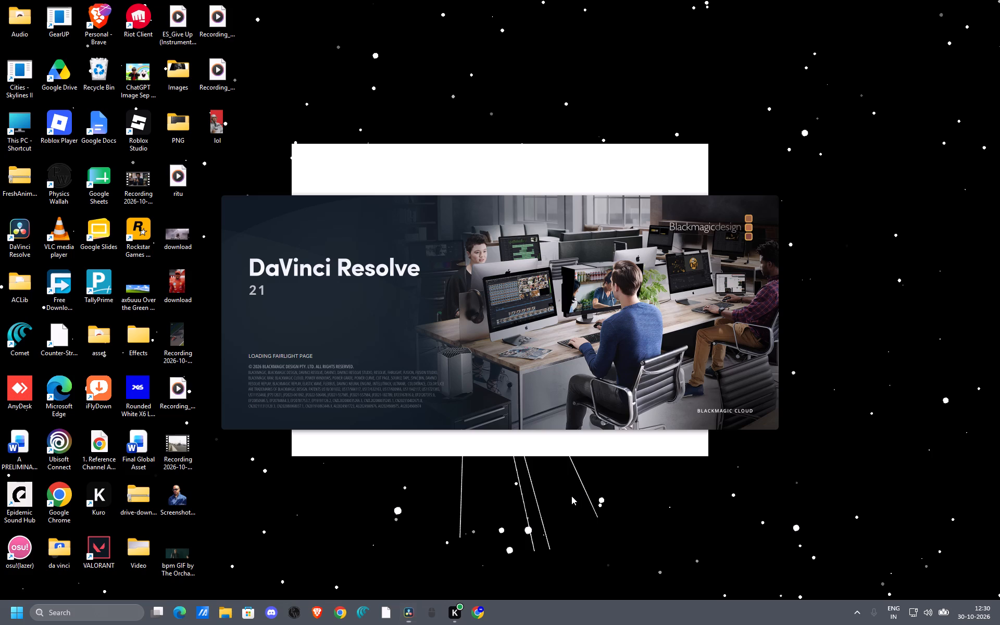
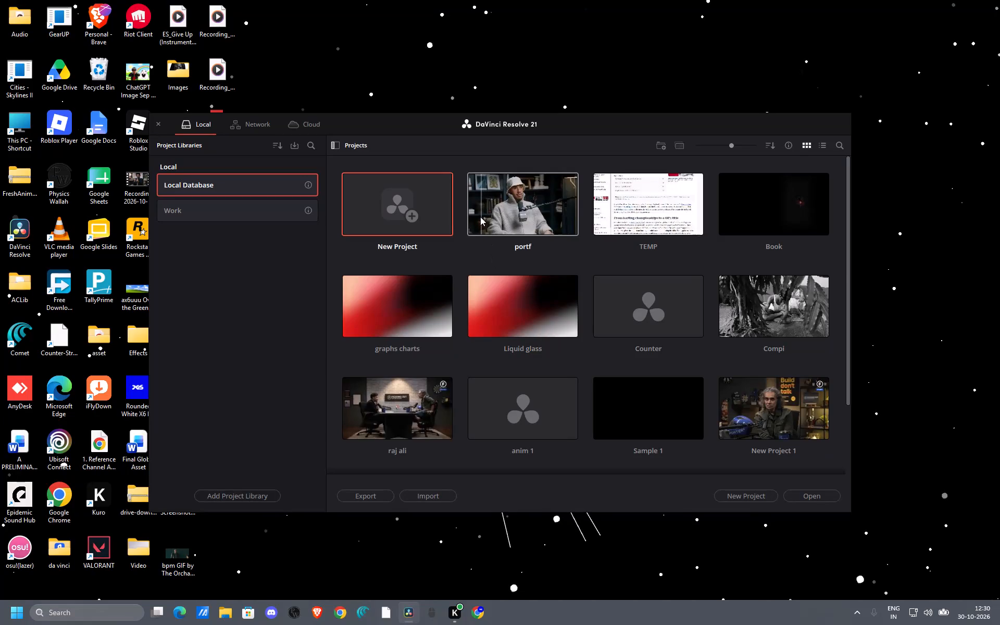
Open the existing project portf from the Local Database project library.
double_click(478, 217)
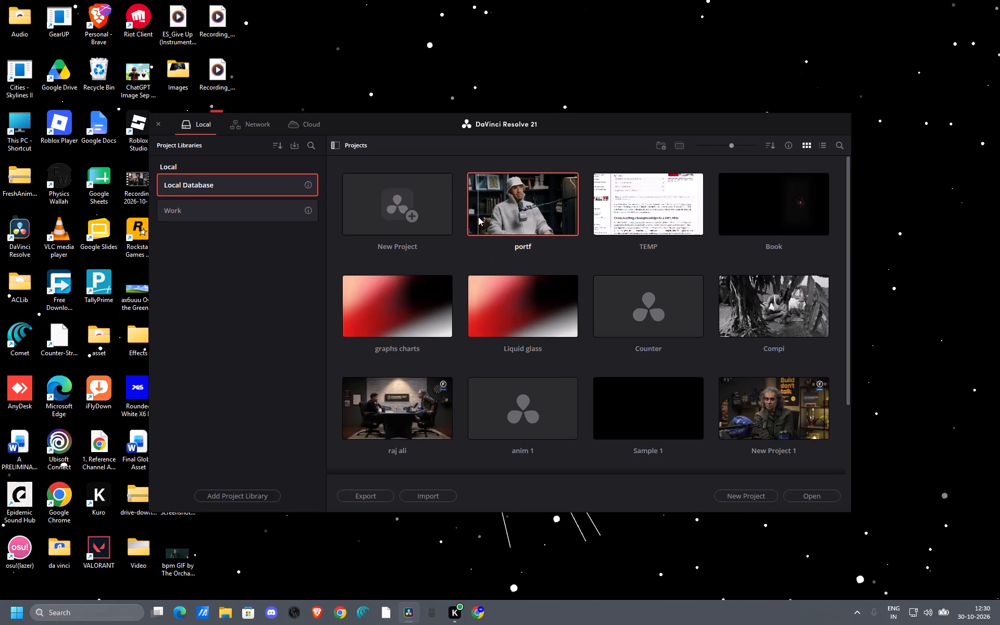
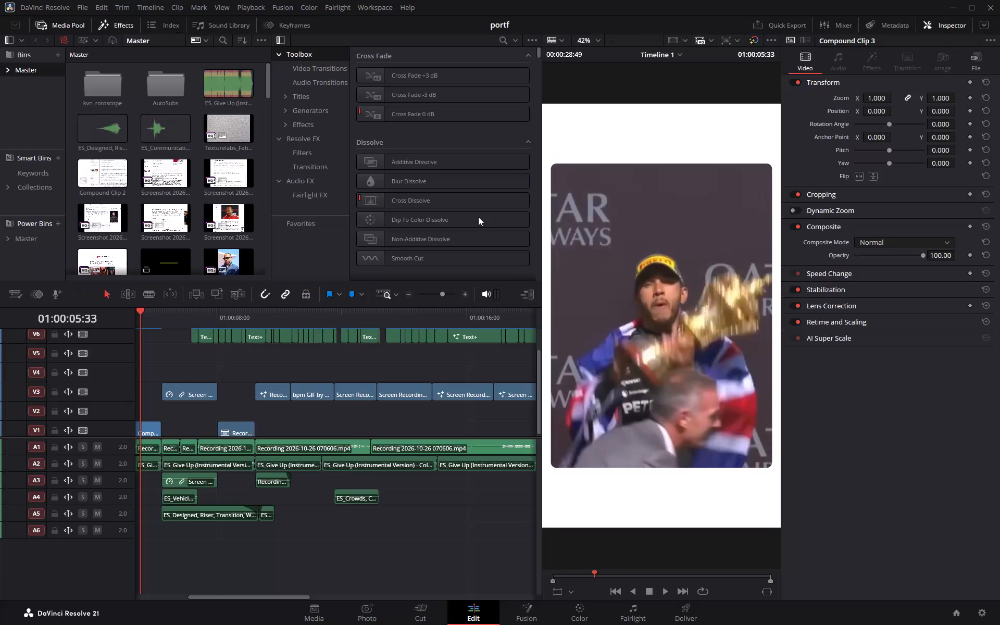
Play back Timeline 1 briefly, return to 01:00:00:00, and play the opening sequence from the beginning to review it.
key("space")
key("space")
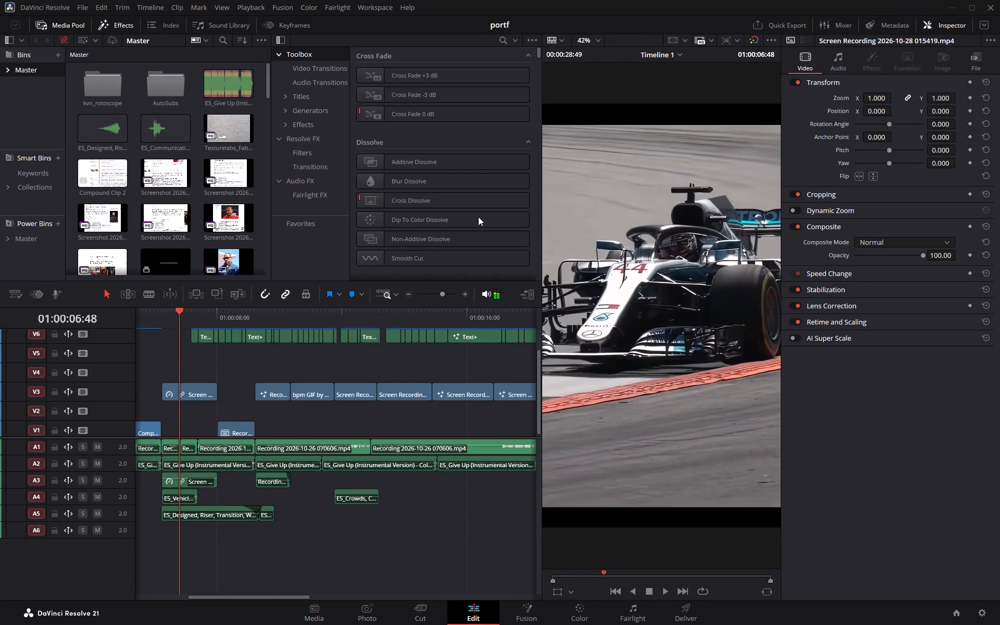
left_click_drag(178, 311, 0, 341)
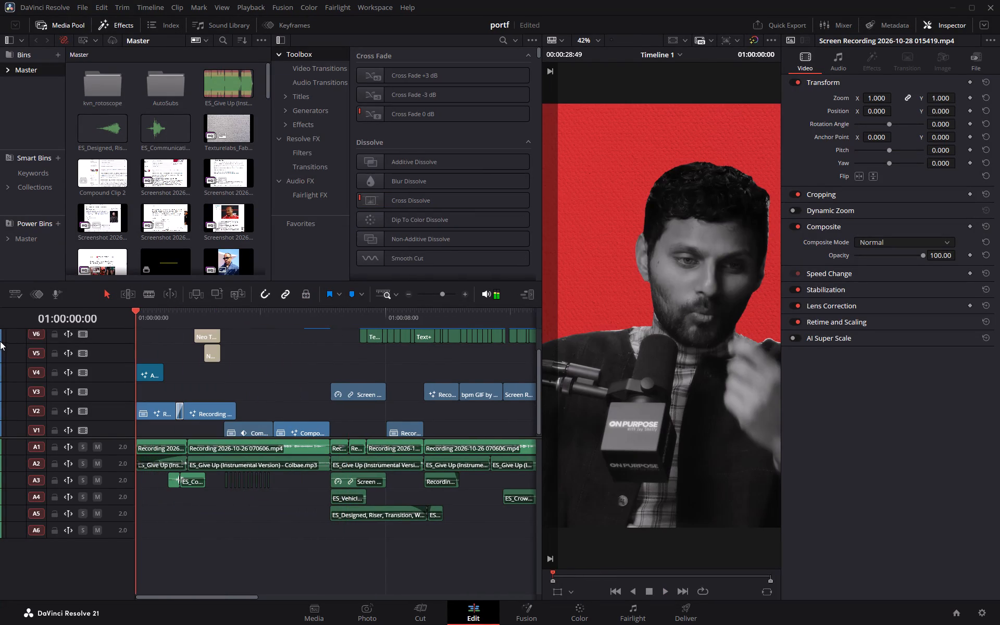
left_click_drag(0, 341, 0, 342)
key("space")
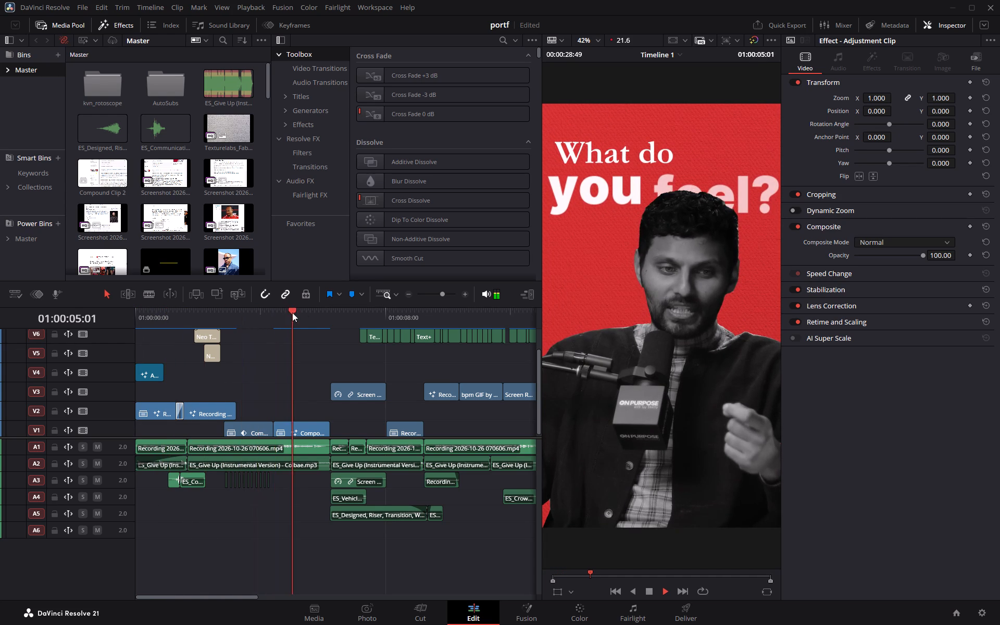
Scrub back through the first six seconds of Timeline 1 to examine the compound clips and the title animation around 01:00:02:15.
left_click_drag(317, 310, 309, 312)
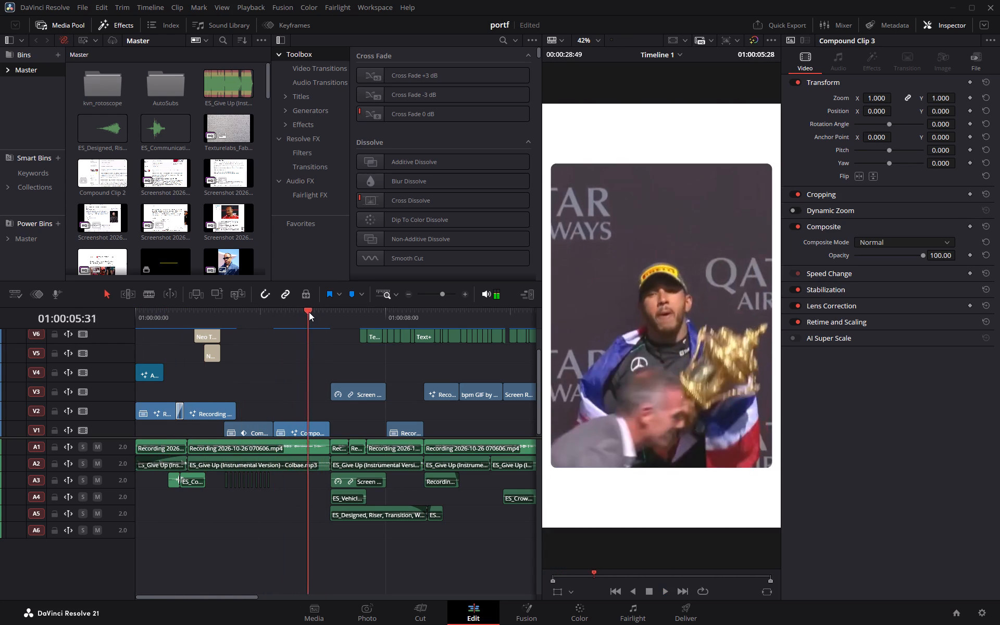
left_click_drag(309, 312, 225, 319)
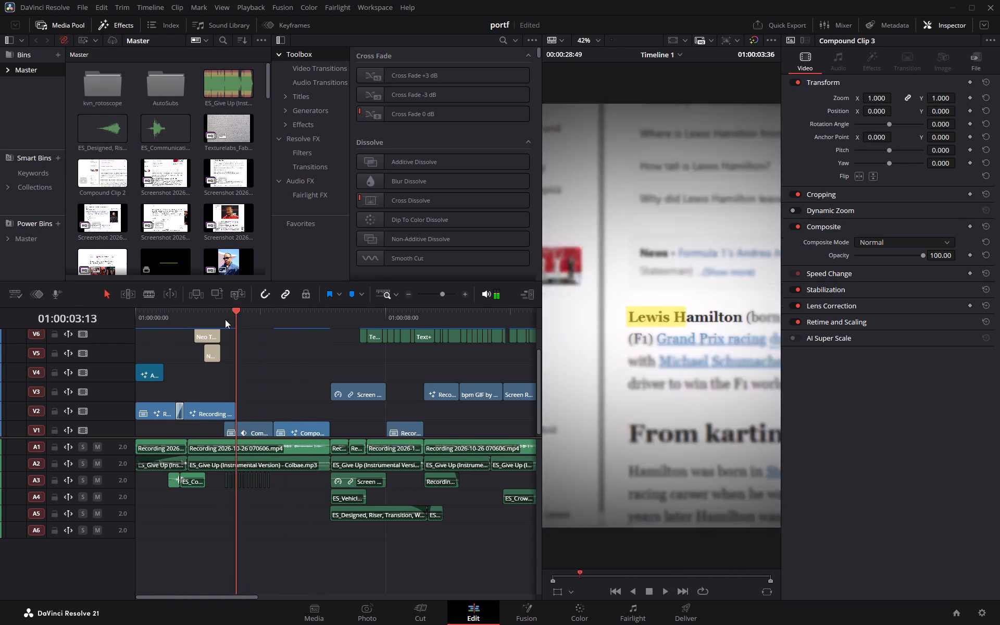
left_click_drag(225, 319, 217, 321)
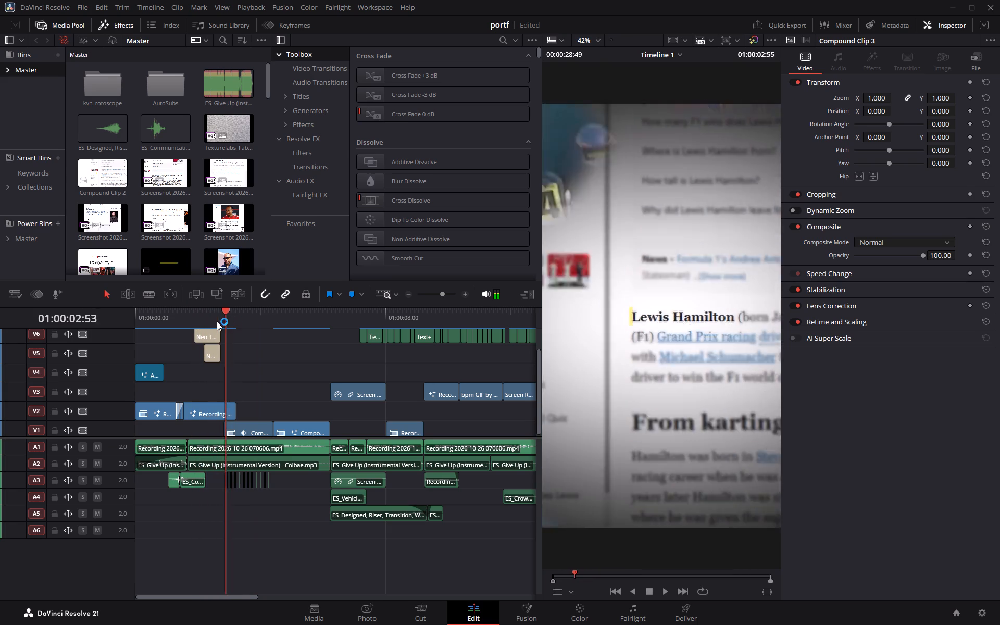
left_click_drag(217, 321, 206, 322)
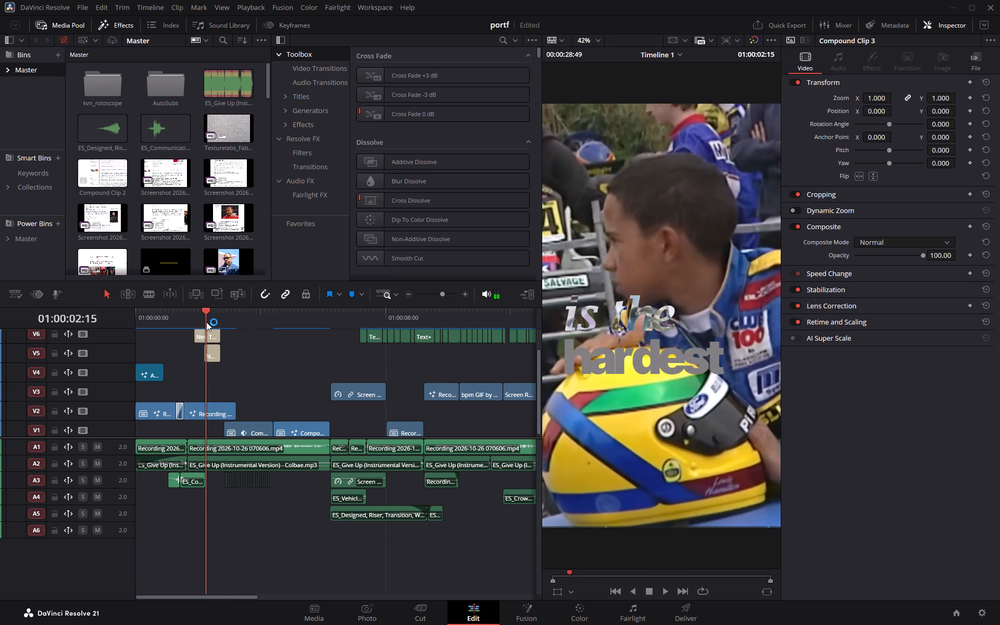
left_click_drag(206, 322, 210, 322)
left_click_drag(235, 315, 200, 315)
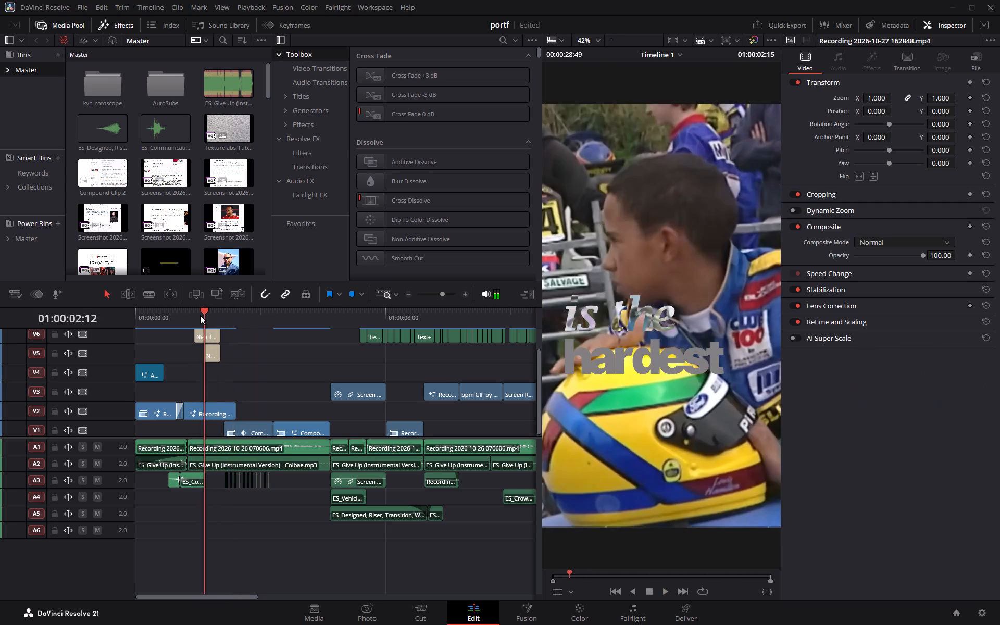
left_click_drag(200, 315, 189, 317)
left_click(189, 317)
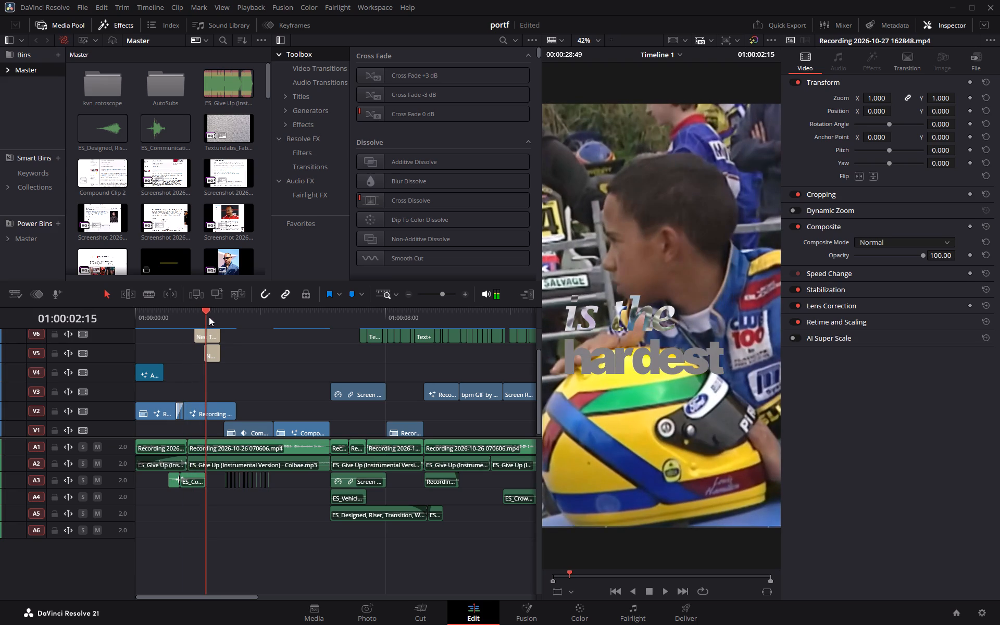
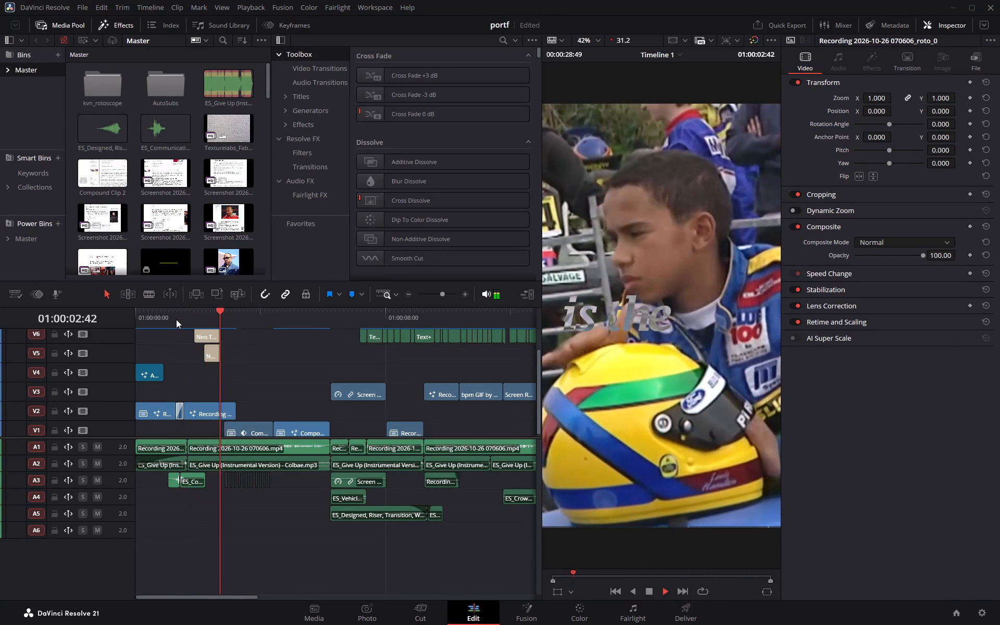
Scrub and play Timeline 1 from about 01:00:01:18 to examine the title animation and the cuts that follow it.
left_click_drag(183, 320, 173, 322)
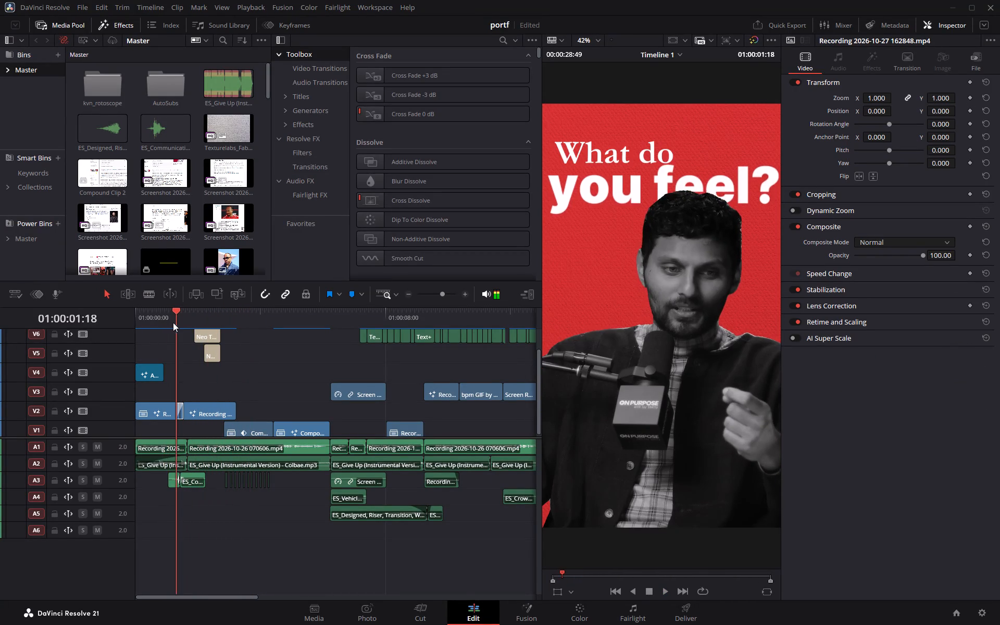
left_click_drag(173, 322, 195, 322)
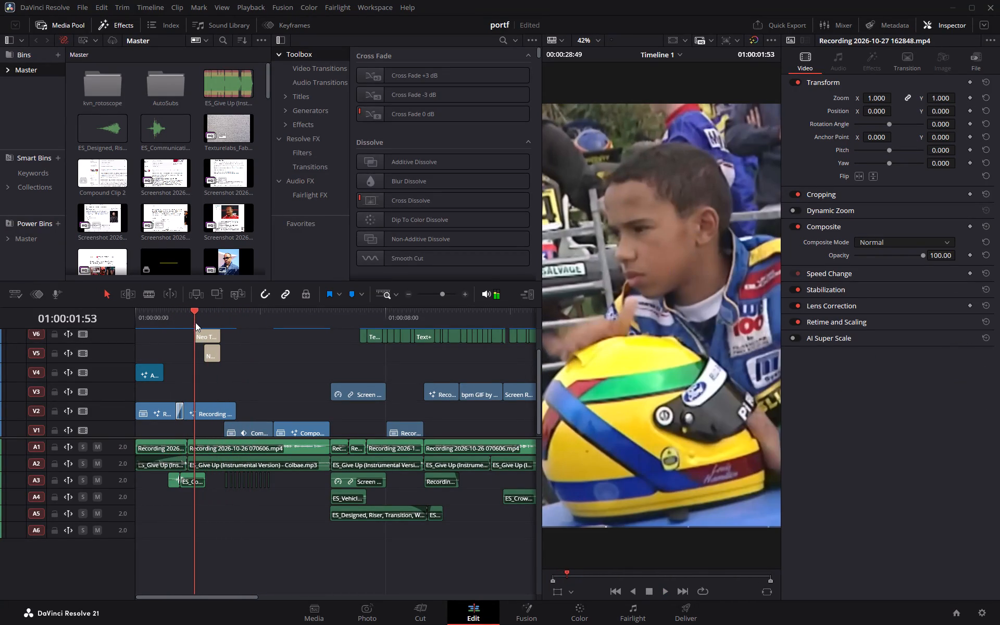
left_click_drag(195, 322, 213, 324)
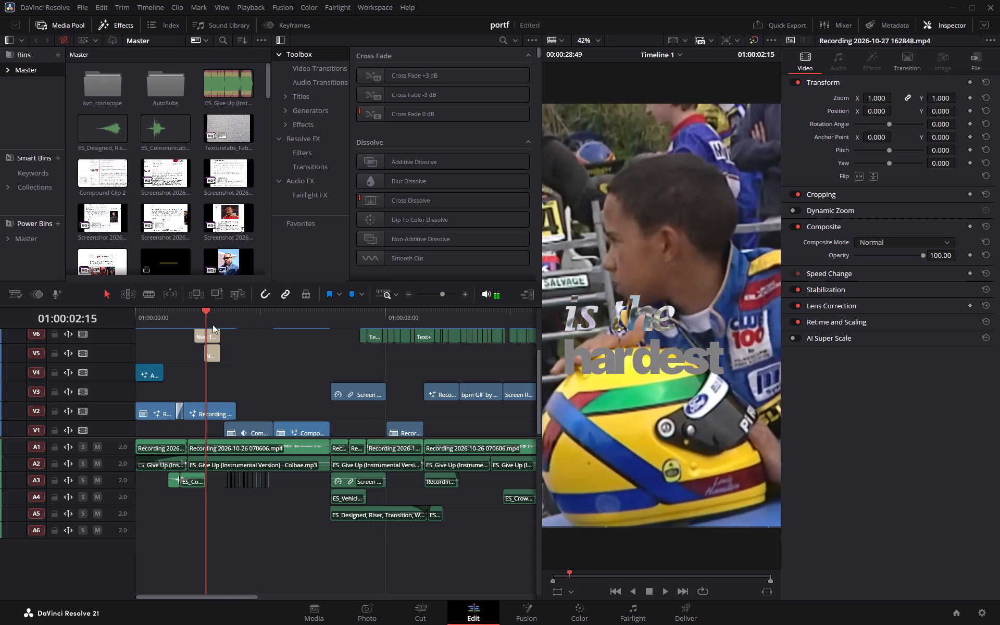
left_click_drag(213, 324, 226, 326)
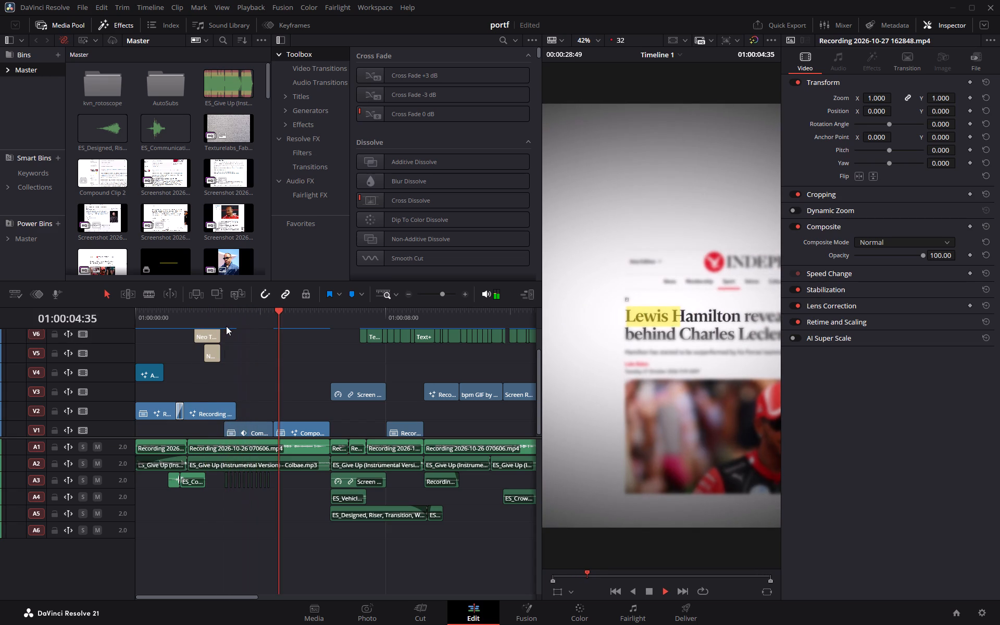
left_click_drag(300, 316, 274, 316)
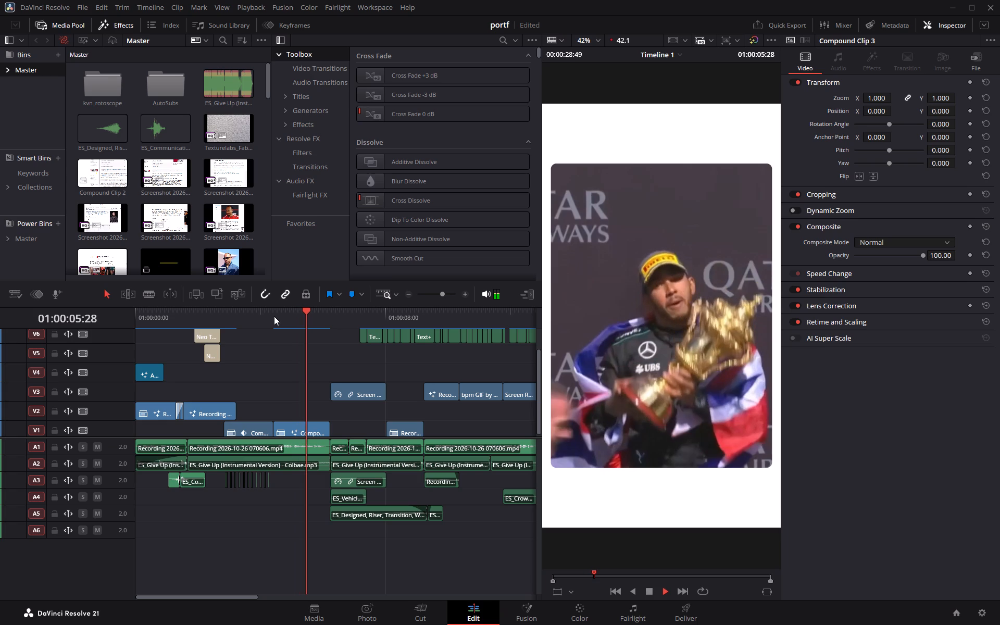
left_click_drag(327, 314, 296, 314)
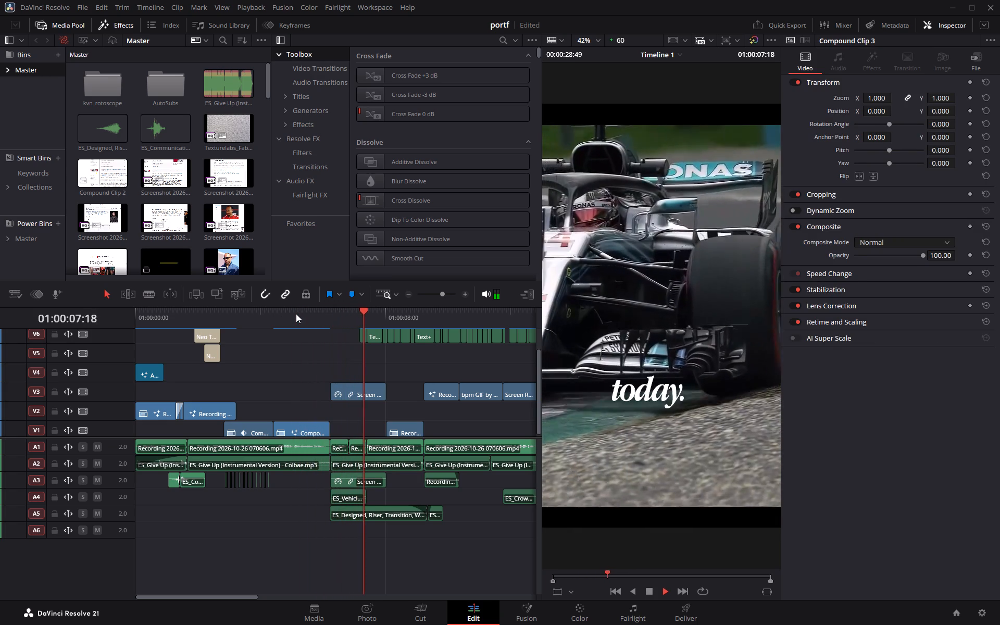
left_click_drag(422, 310, 240, 318)
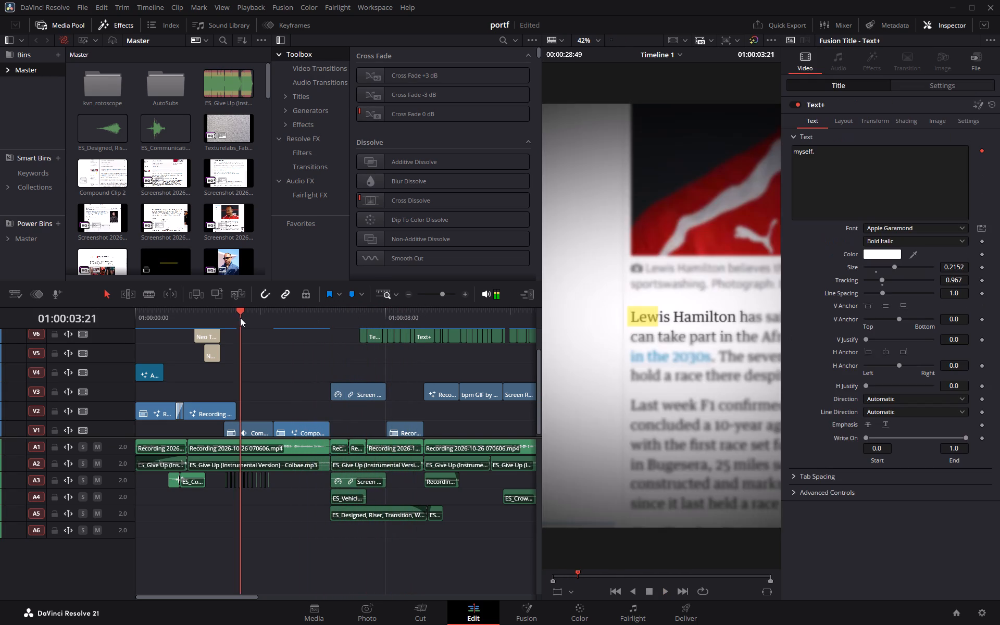
left_click_drag(240, 318, 276, 318)
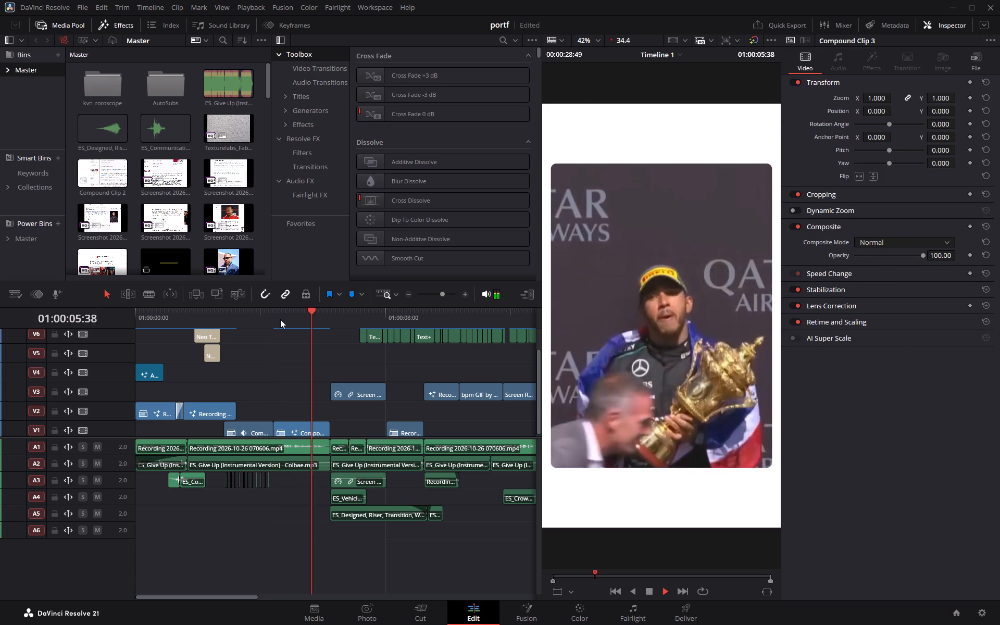
left_click_drag(307, 317, 275, 317)
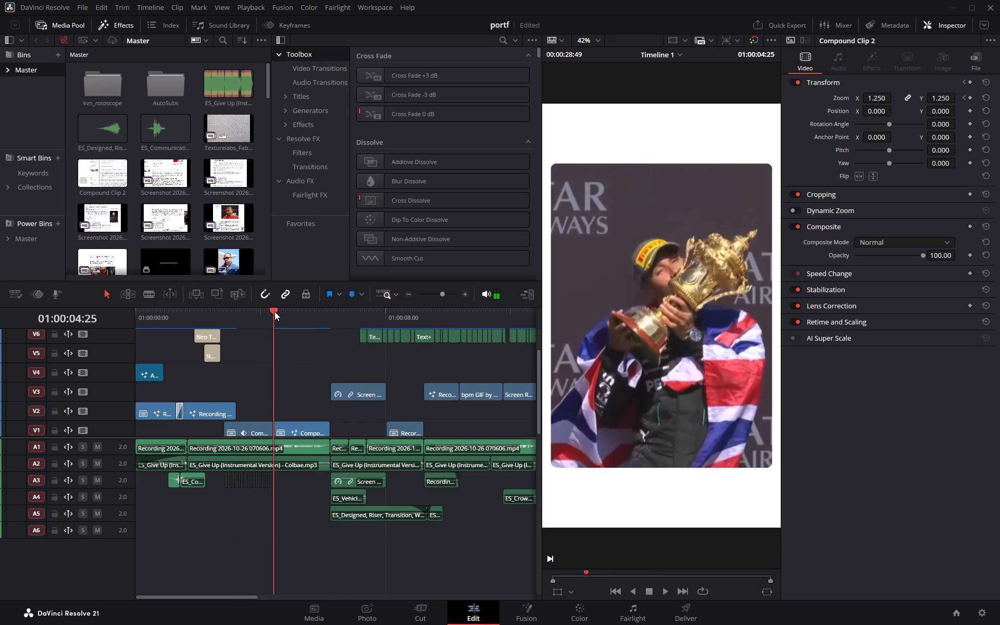
left_click_drag(274, 311, 324, 308)
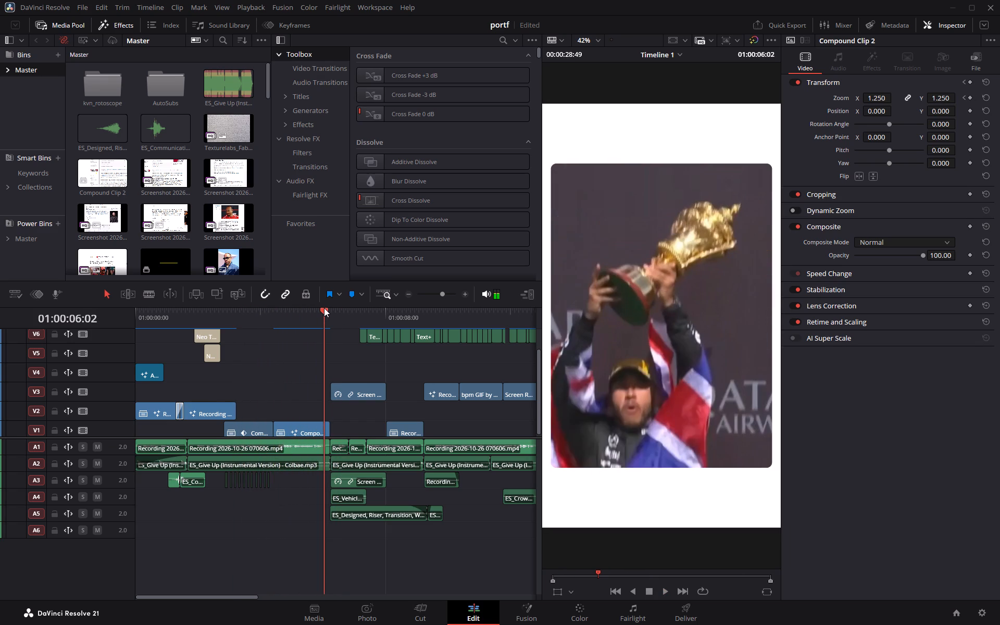
left_click_drag(324, 308, 329, 309)
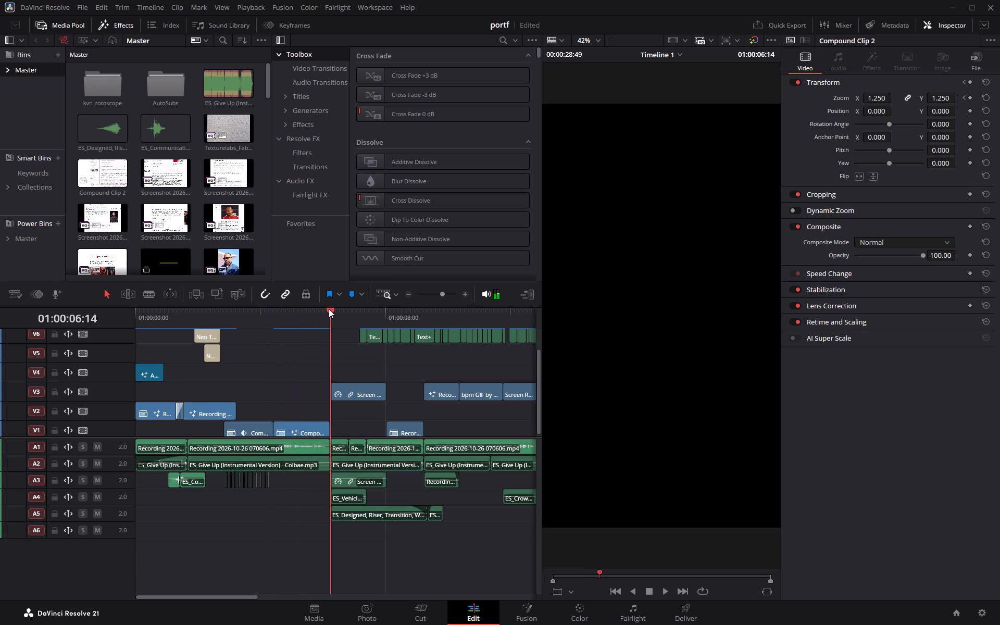
left_click_drag(329, 309, 272, 308)
Replay the trophy shot and scrub around its start to examine how it follows the highlighted article.
scroll(309, 348, "up", 7)
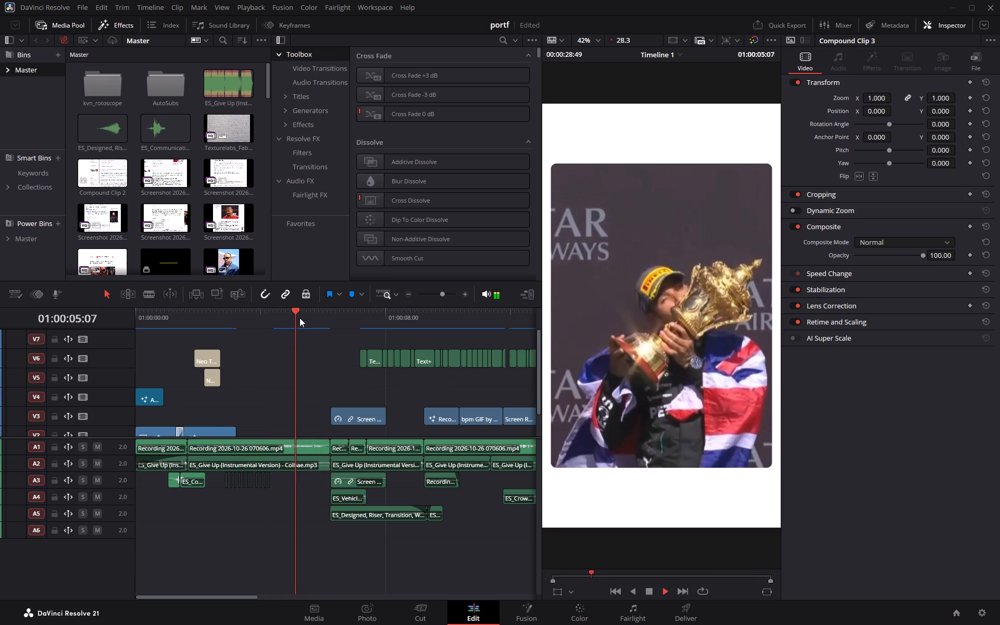
left_click_drag(299, 317, 257, 317)
scroll(274, 318, "down", 3)
scroll(297, 356, "down", 3)
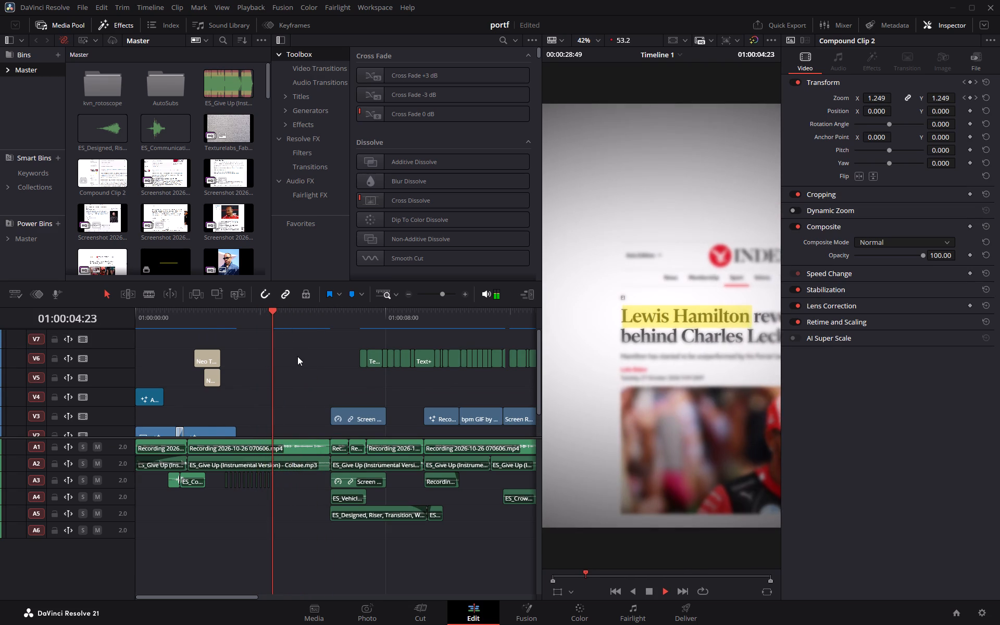
scroll(297, 356, "down", 1)
scroll(301, 353, "up", 1)
left_click_drag(323, 312, 271, 316)
scroll(296, 335, "down", 2)
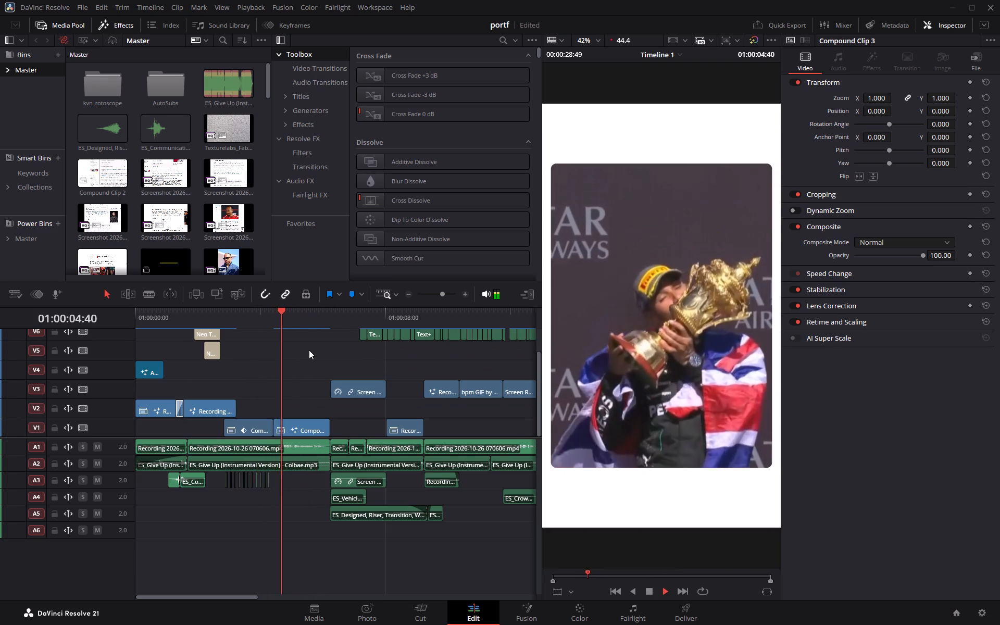
left_click_drag(303, 318, 274, 318)
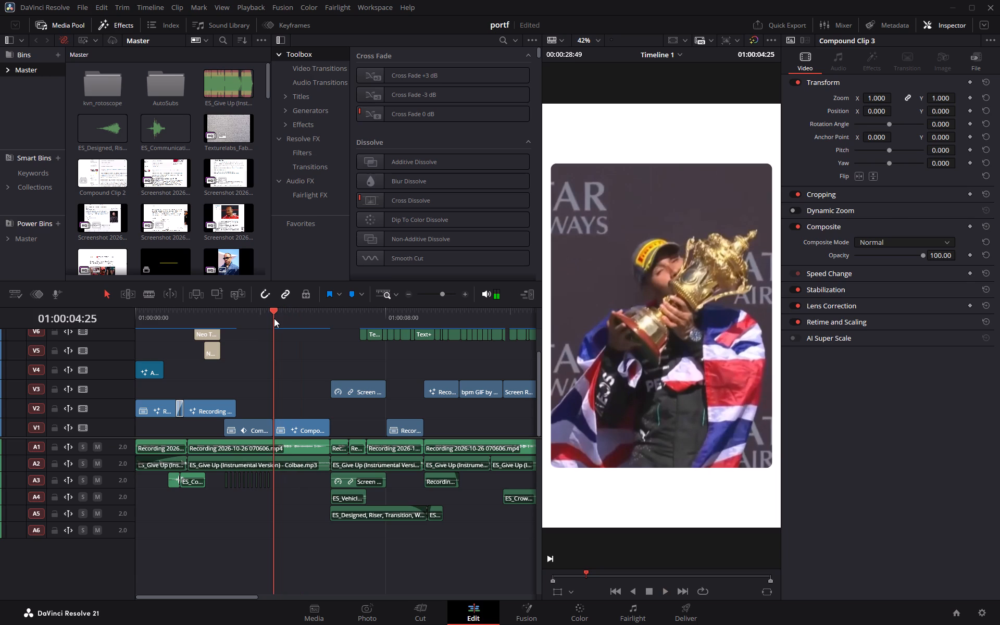
left_click_drag(274, 318, 321, 332)
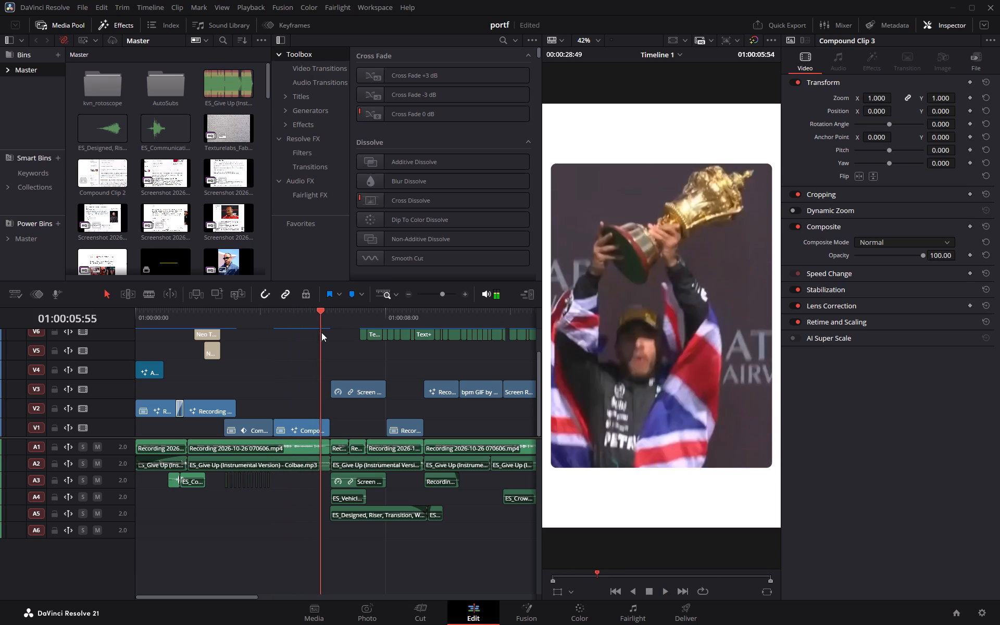
left_click_drag(321, 332, 267, 331)
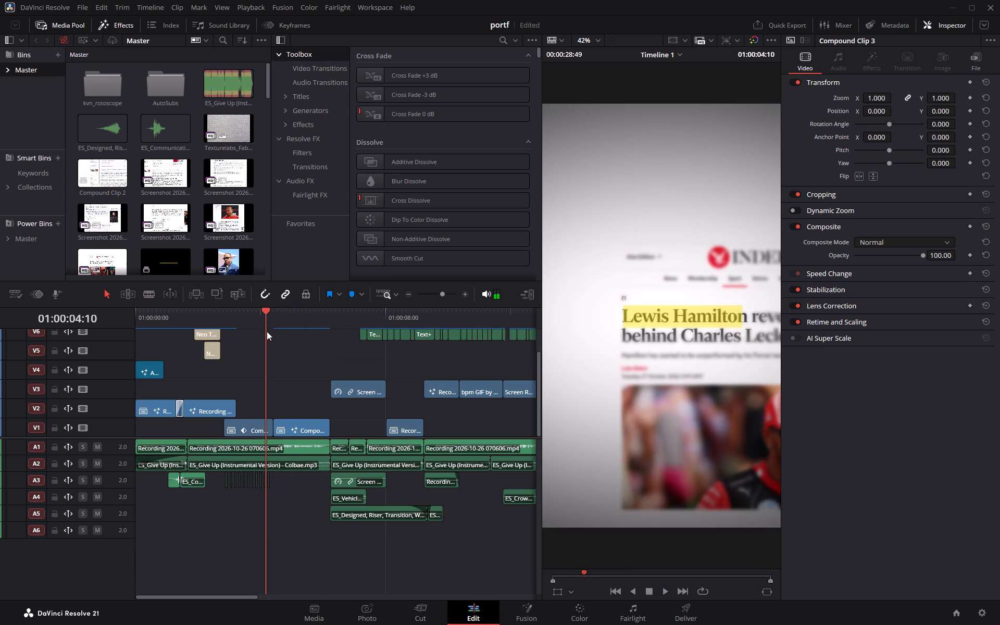
left_click_drag(267, 331, 286, 329)
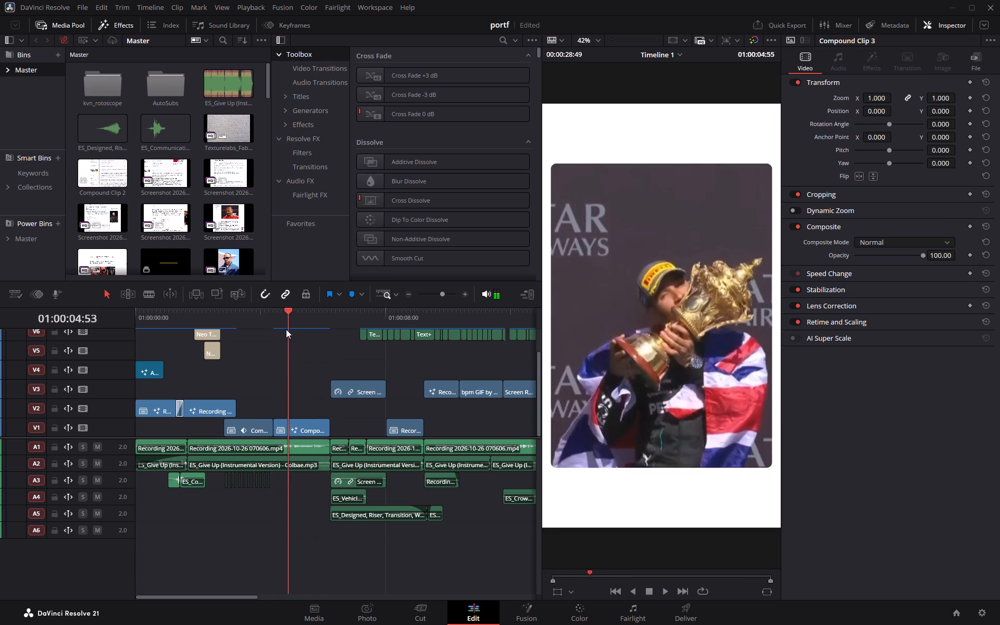
left_click_drag(286, 329, 308, 329)
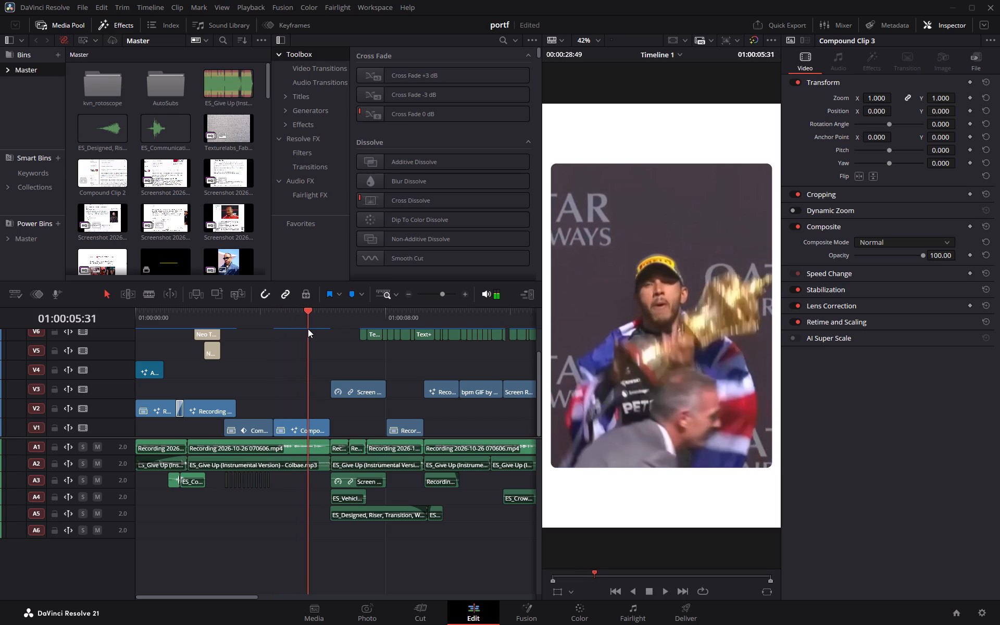
left_click_drag(308, 329, 303, 328)
Select Compound Clip 3 on V1, replay it, and park the playhead at its start, 01:00:04:25.
left_click(312, 436)
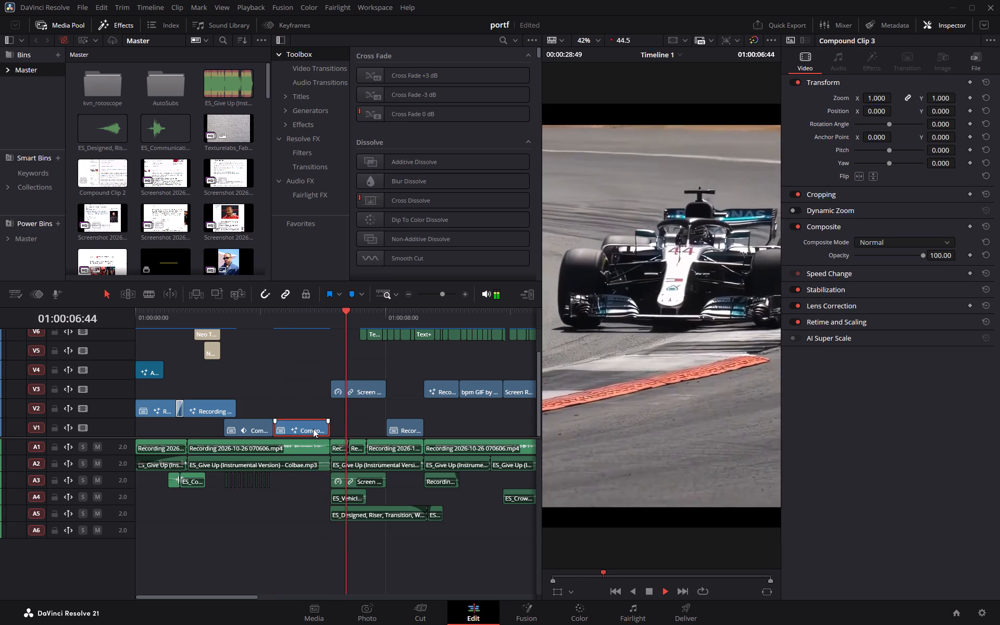
left_click_drag(361, 321, 273, 328)
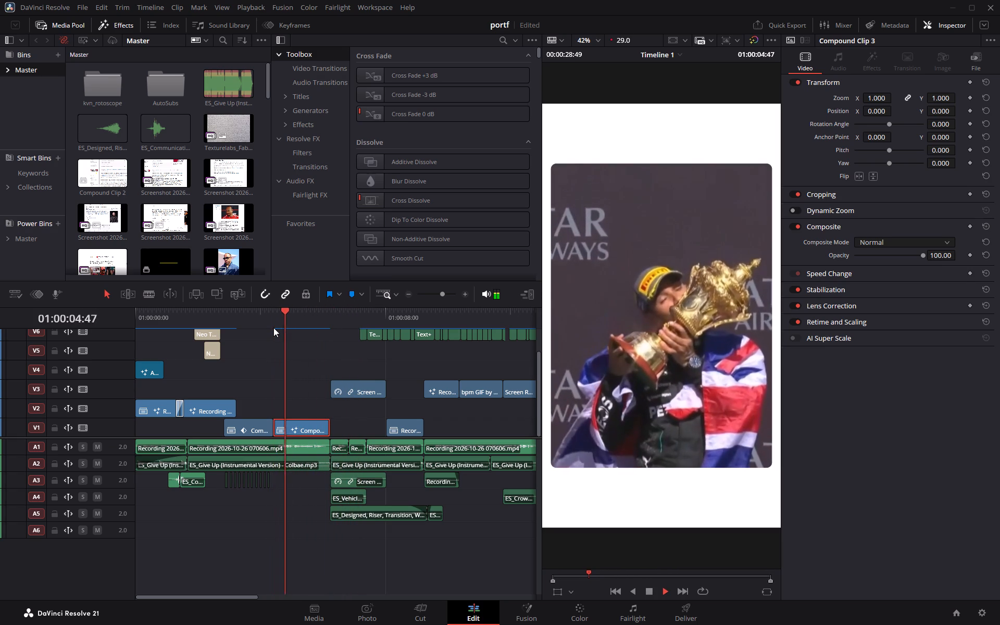
key("space")
left_click_drag(294, 318, 273, 319)
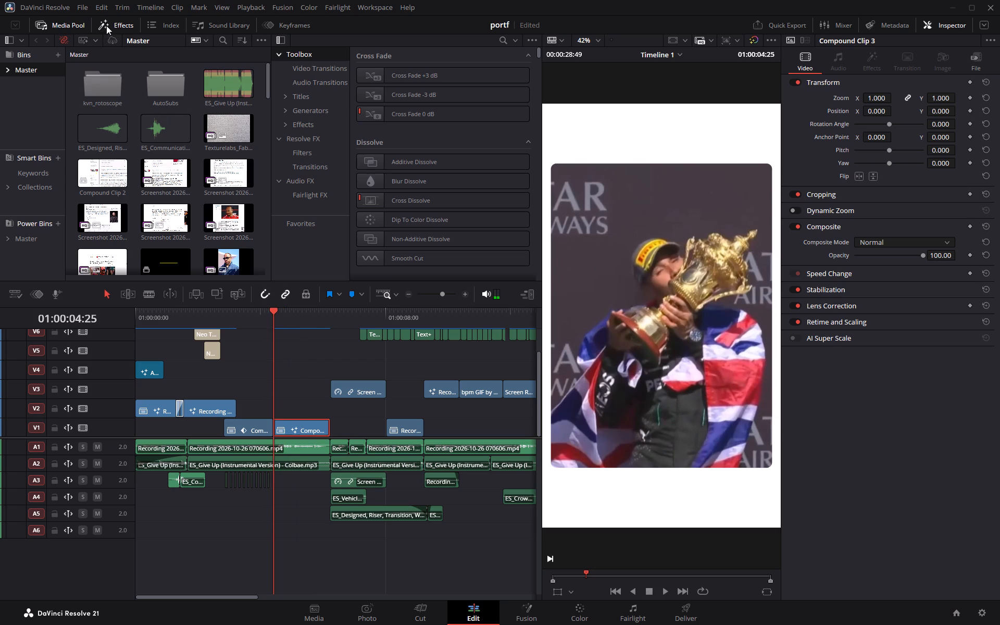
Hide the Media Pool to give the effects library more room.
left_click(71, 27)
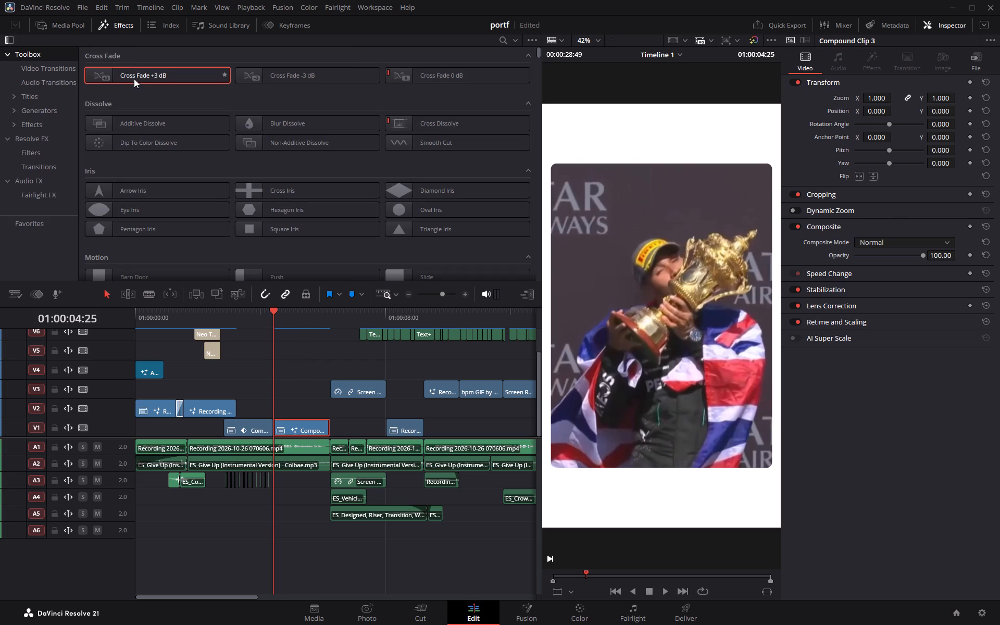
Browse the effects library's transitions, titles, generators and effects categories.
left_click(116, 29)
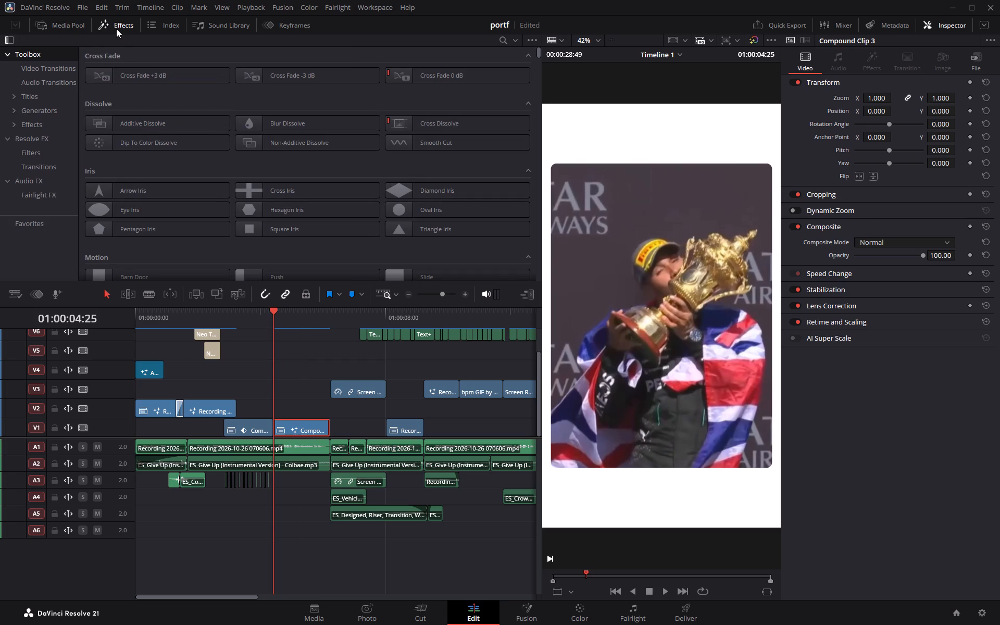
left_click(65, 92)
left_click(60, 108)
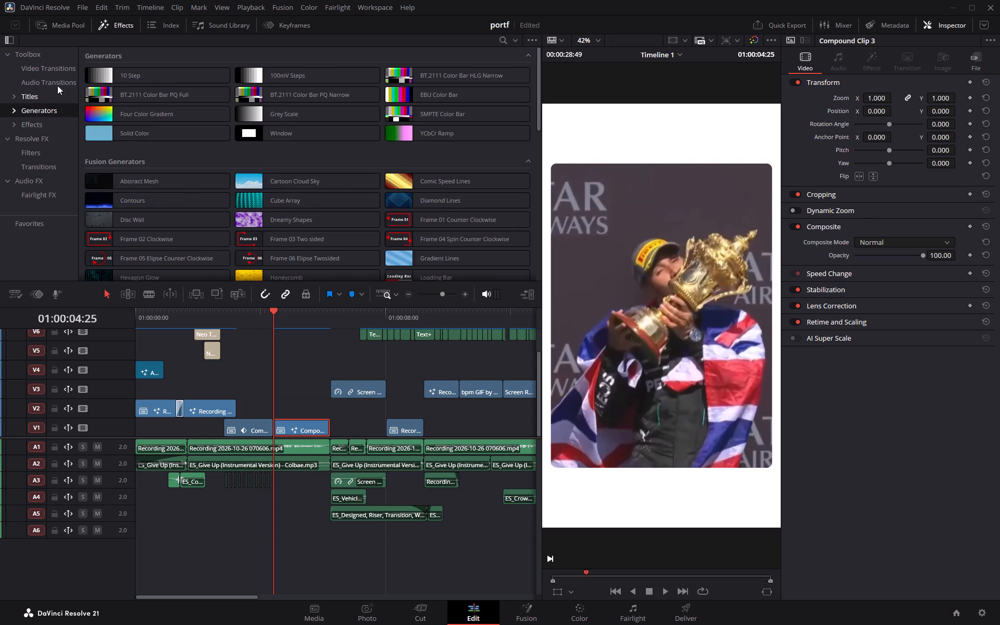
left_click(56, 79)
left_click(54, 64)
left_click(55, 109)
left_click(53, 97)
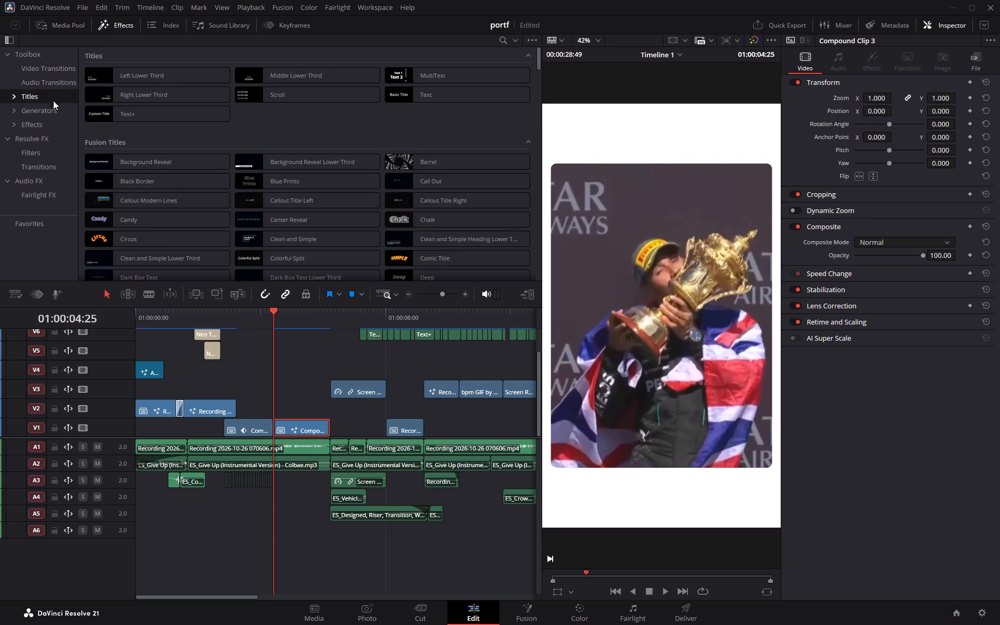
left_click(55, 115)
left_click(56, 128)
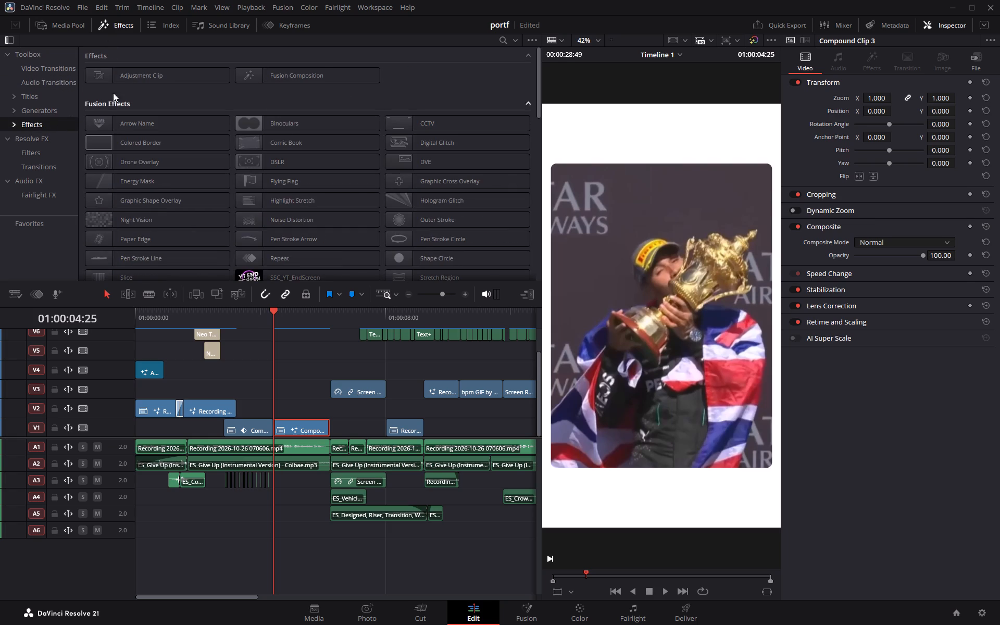
Search the whole effects toolbox for "neo".
left_click(53, 52)
left_click(500, 38)
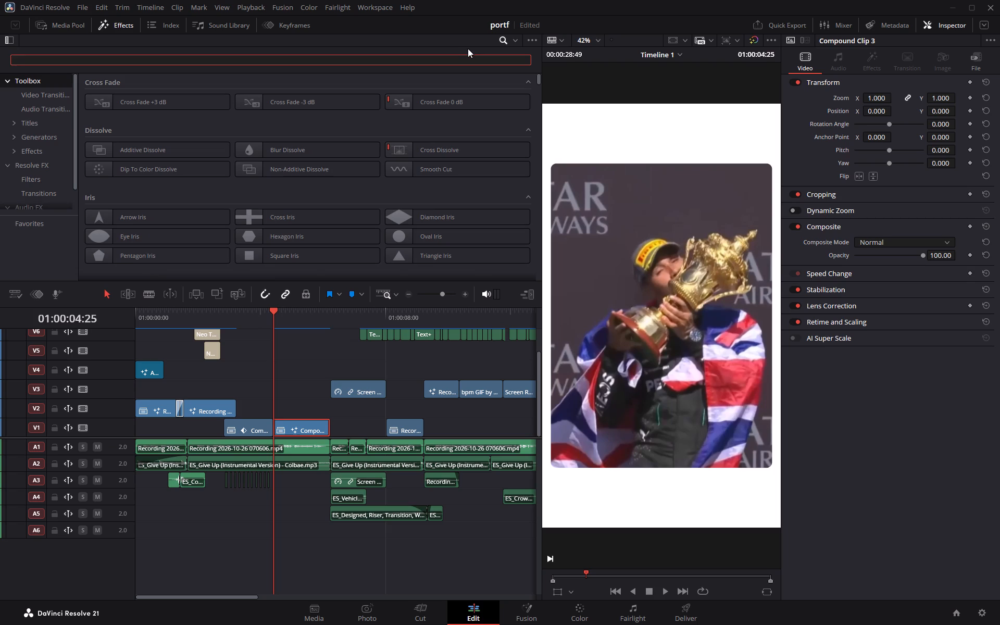
type("too")
key("BackSpace")
key("BackSpace")
key("BackSpace")
key("BackSpace")
key("BackSpace")
key("BackSpace")
key("BackSpace")
key("BackSpace")
key("BackSpace")
key("BackSpace")
key("BackSpace")
type("neo")
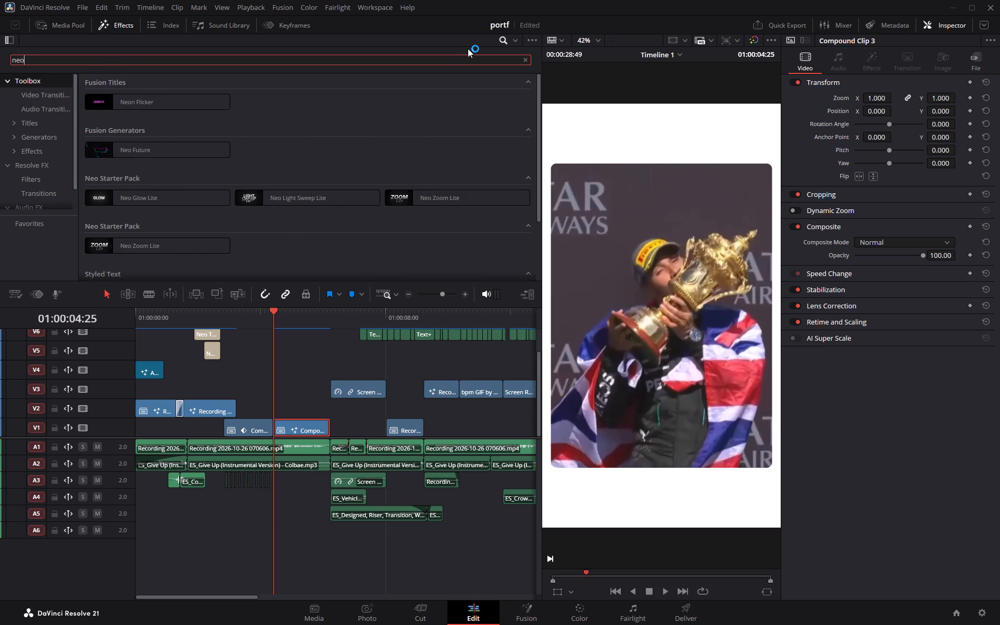
Place a Neo TextMotion Lite title on V5 starting at 01:00:04:25, above the start of Compound Clip 3.
scroll(263, 119, "down", 3)
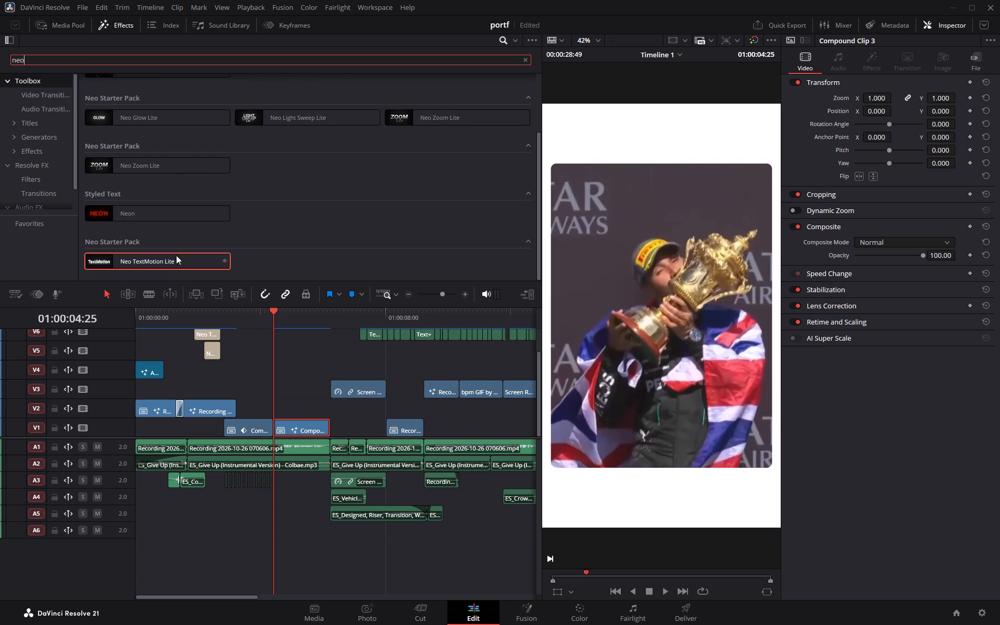
left_click_drag(175, 254, 253, 357)
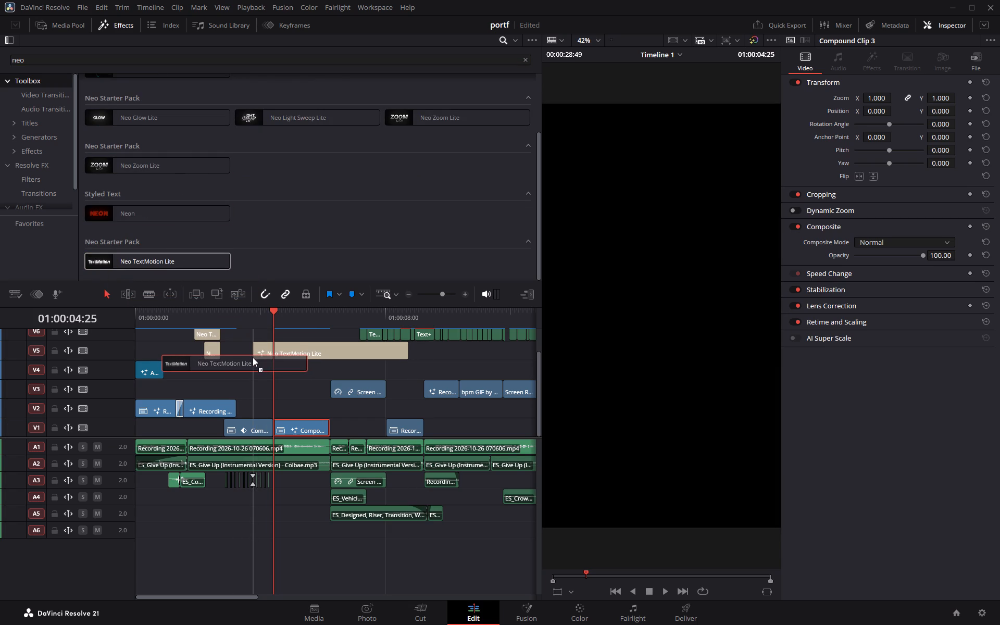
left_click_drag(253, 357, 273, 359)
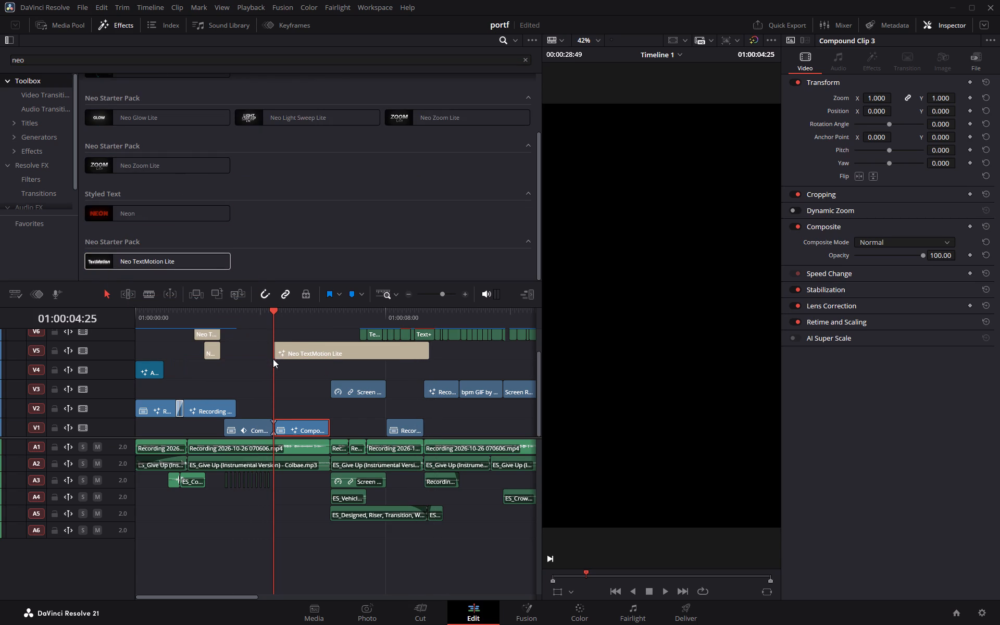
Split the new V5 title at 01:00:06:14, where Compound Clip 3 ends, and delete the part after the cut.
left_click_drag(272, 314, 325, 315)
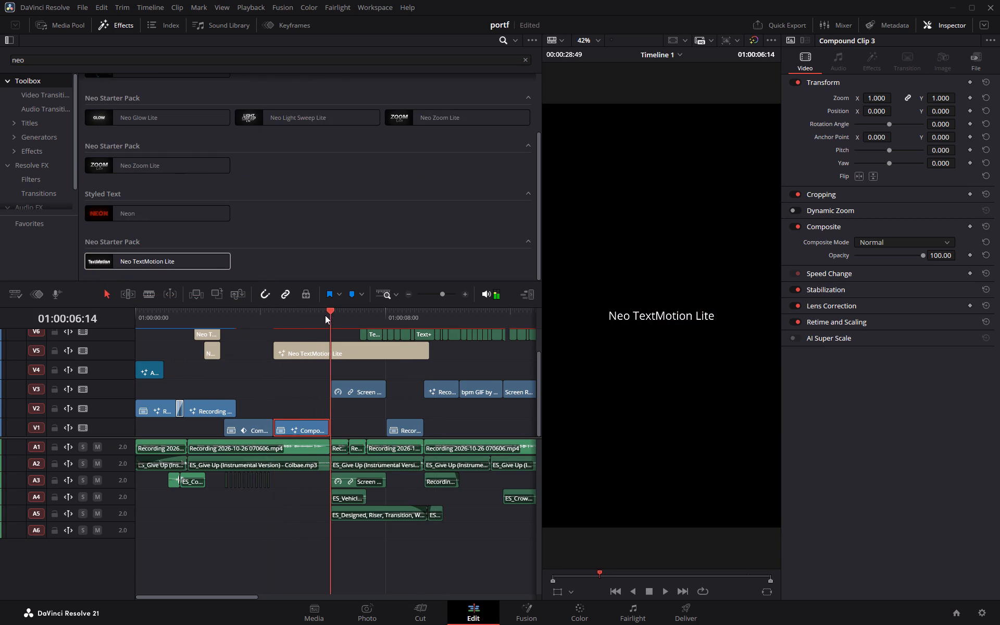
left_click_drag(325, 315, 309, 315)
key("space")
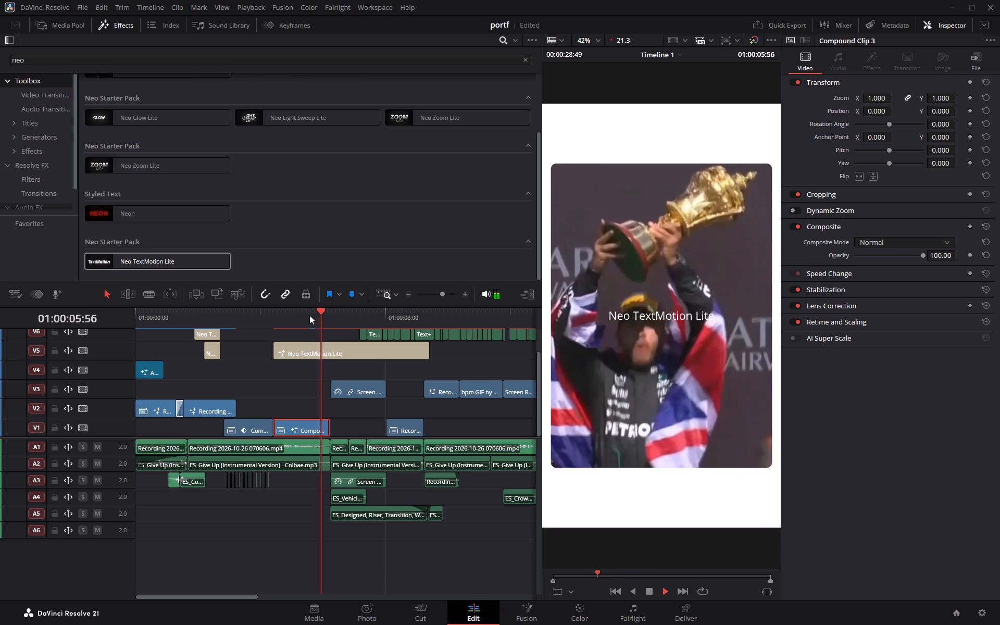
key("space")
left_click_drag(336, 311, 328, 311)
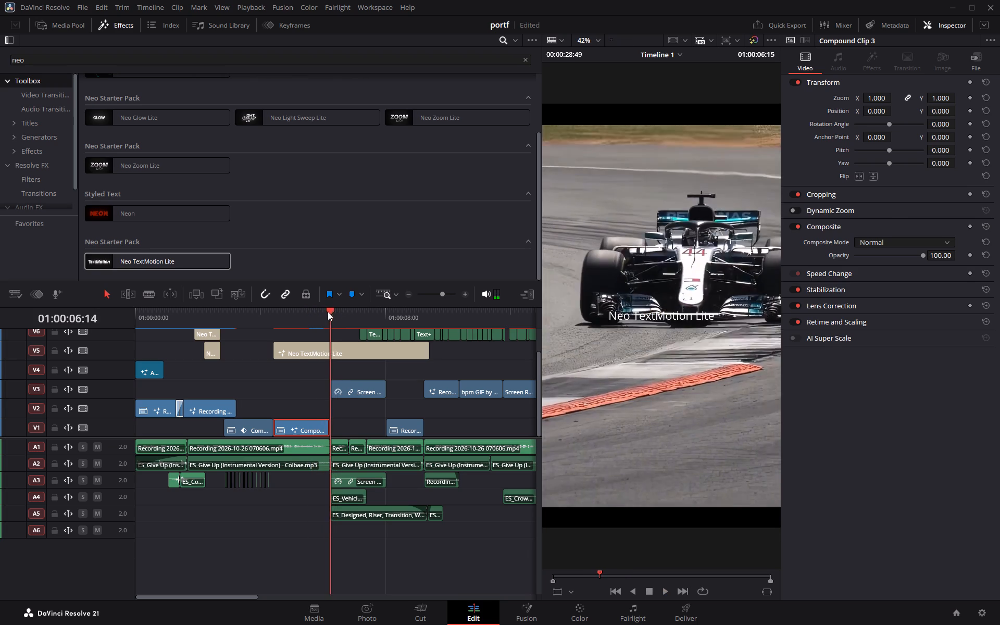
left_click_drag(328, 311, 328, 315)
left_click(348, 352)
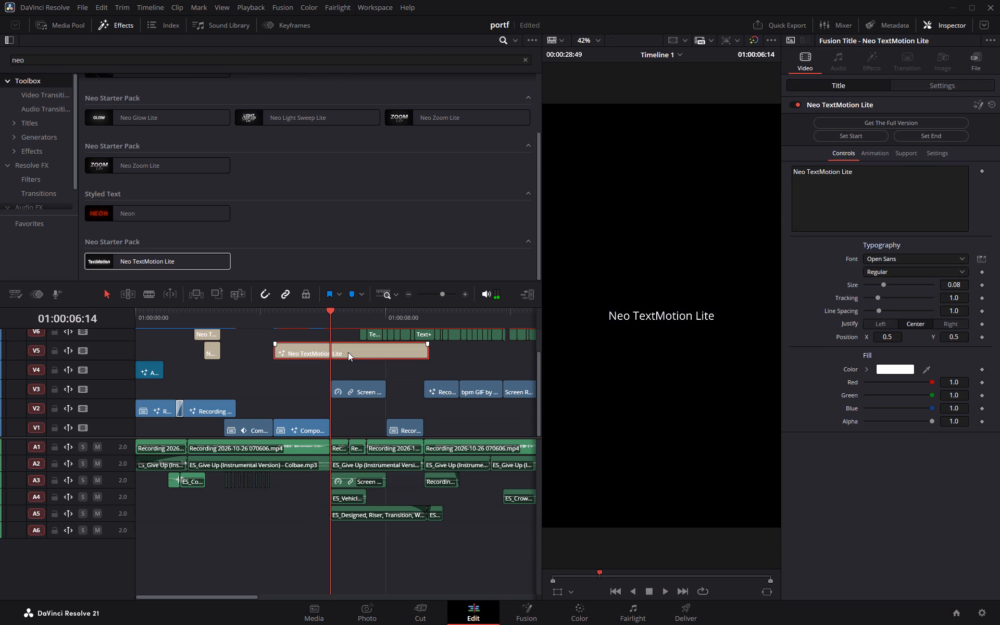
key("s")
left_click_drag(364, 369, 360, 353)
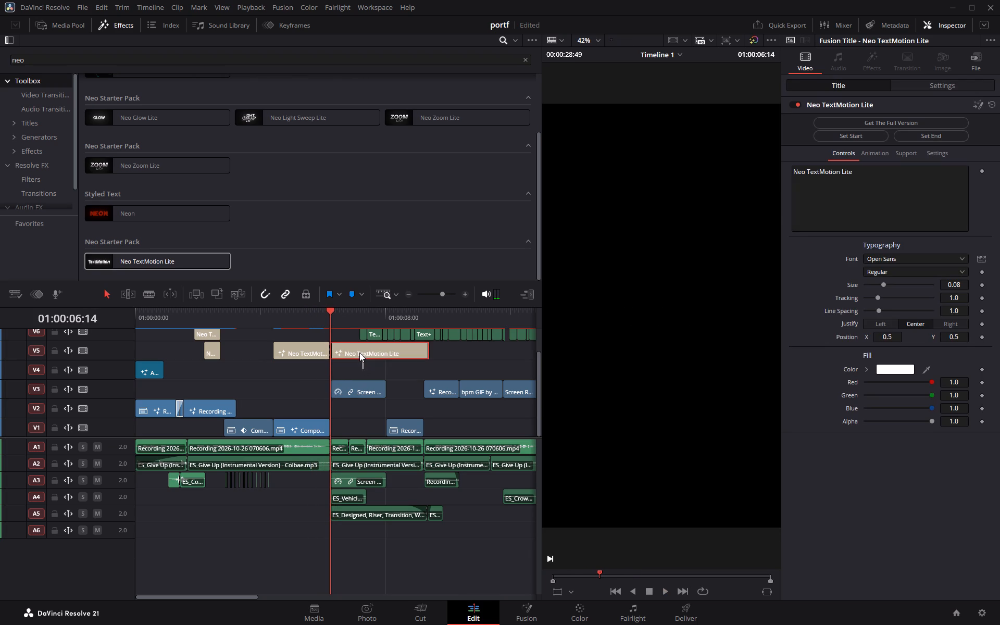
key("BackSpace")
Replace the text of the V5 title over the trophy shot with "in order to be".
left_click_drag(330, 311, 268, 314)
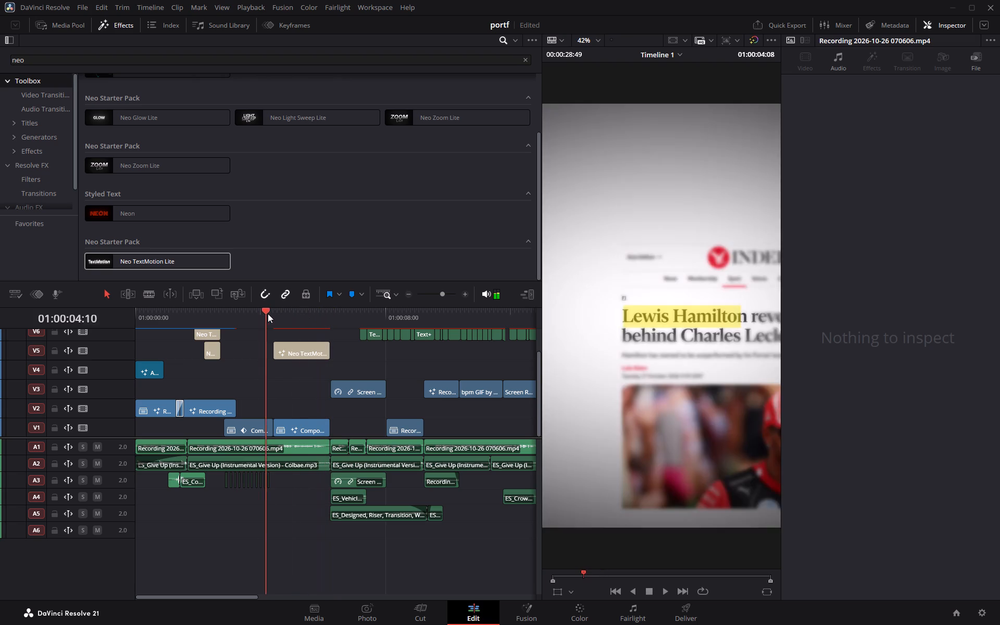
left_click_drag(268, 314, 272, 314)
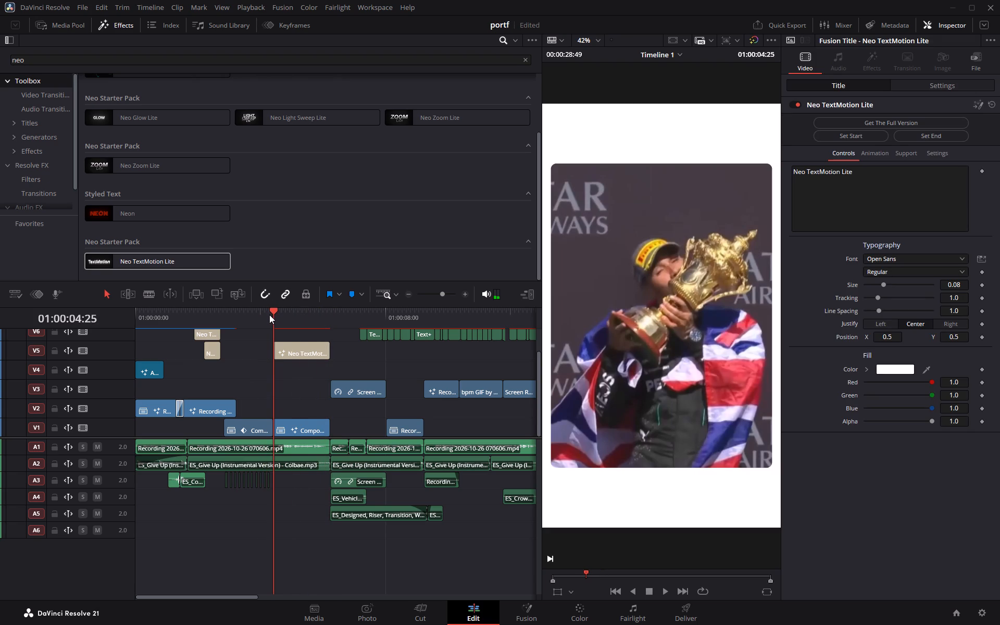
left_click(302, 348)
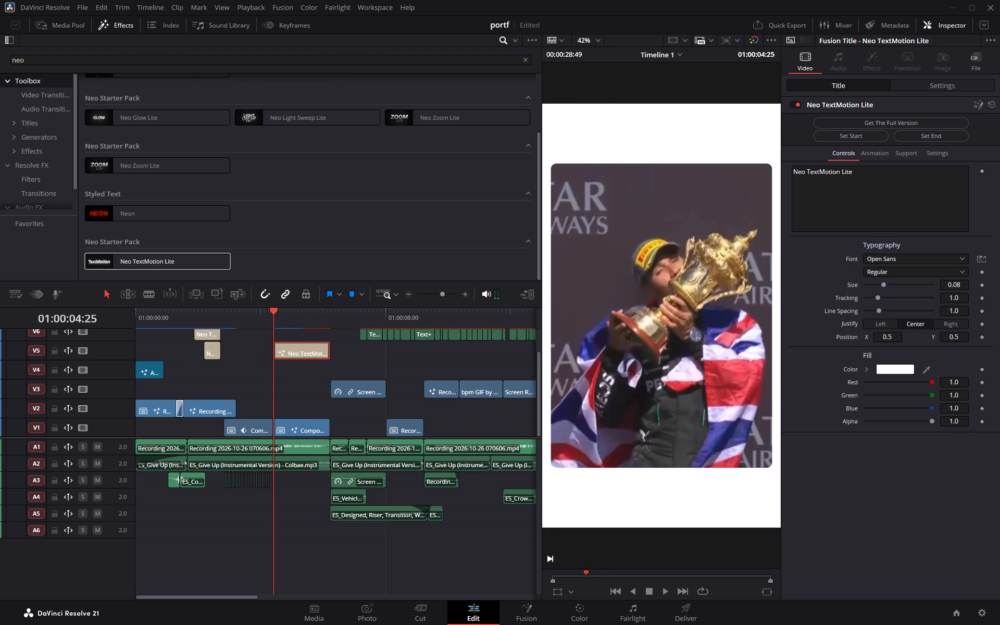
left_click(868, 185)
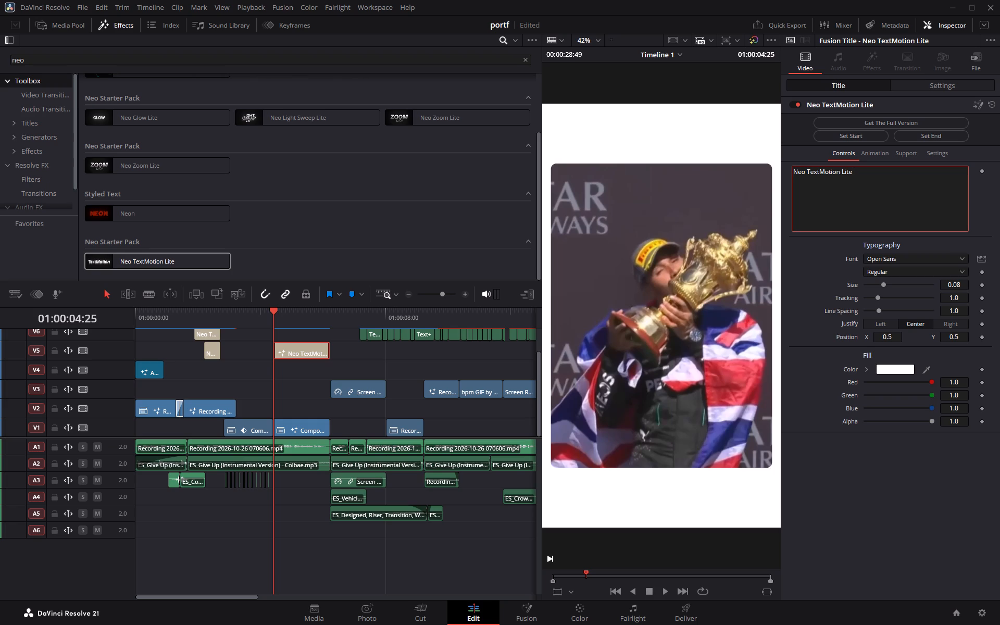
key("BackSpace")
key("BackSpace")
key("BackSpace")
key("BackSpace")
key("BackSpace")
key("BackSpace")
key("BackSpace")
key("BackSpace")
key("BackSpace")
key("BackSpace")
key("BackSpace")
key("BackSpace")
key("BackSpace")
key("BackSpace")
key("BackSpace")
key("BackSpace")
key("BackSpace")
key("BackSpace")
key("BackSpace")
key("BackSpace")
type("in ot")
key("BackSpace")
type("rder to be")
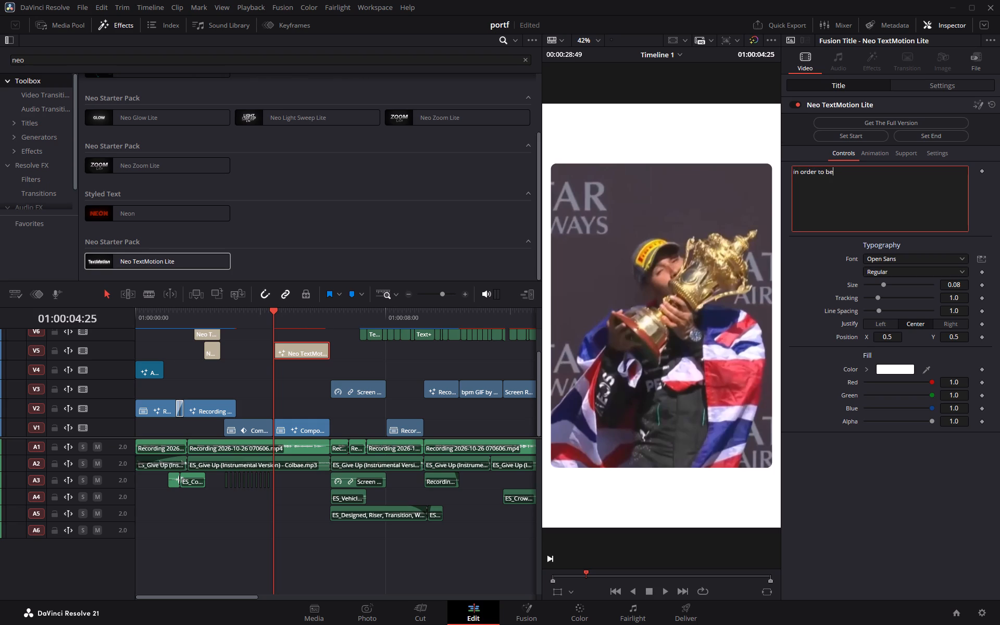
left_click(804, 261)
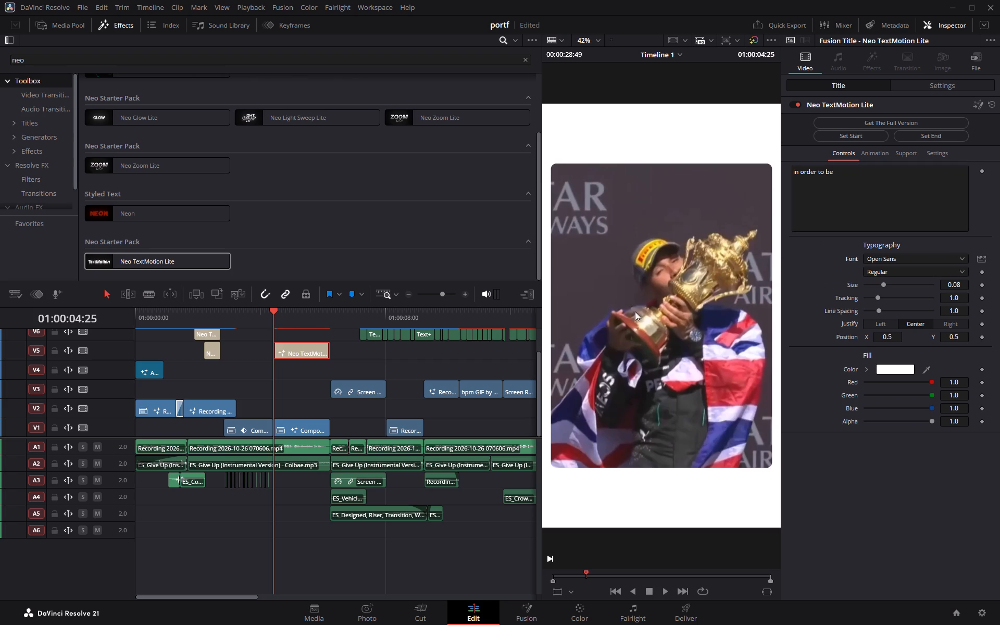
At 01:00:05:08, turn on the Transform overlay and move the "in order to be" title up near the trophy picture's top edge.
left_click_drag(270, 310, 291, 310)
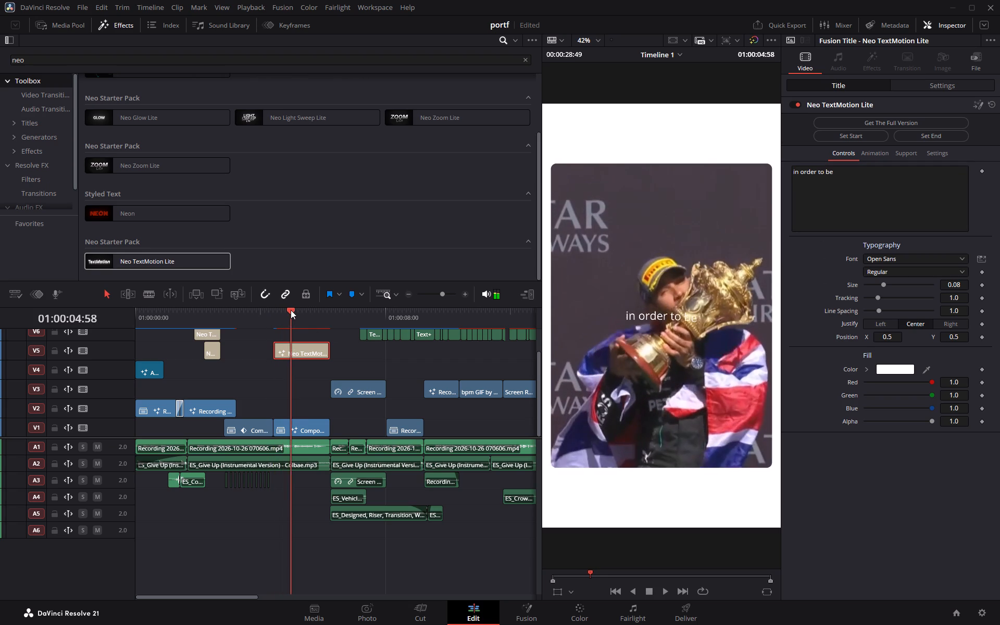
left_click_drag(291, 310, 296, 310)
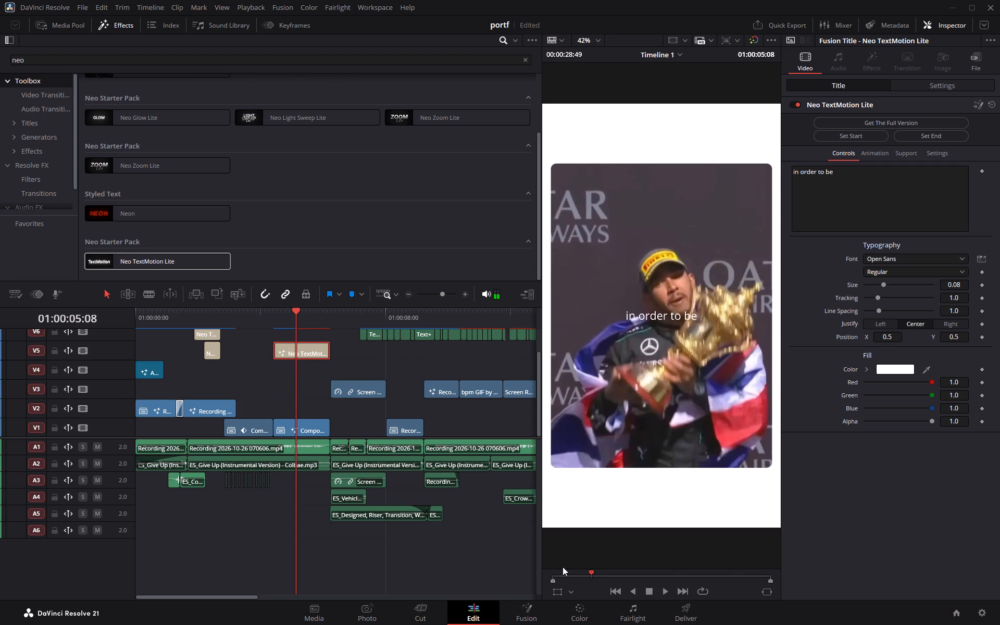
left_click(555, 592)
left_click_drag(654, 341, 642, 223)
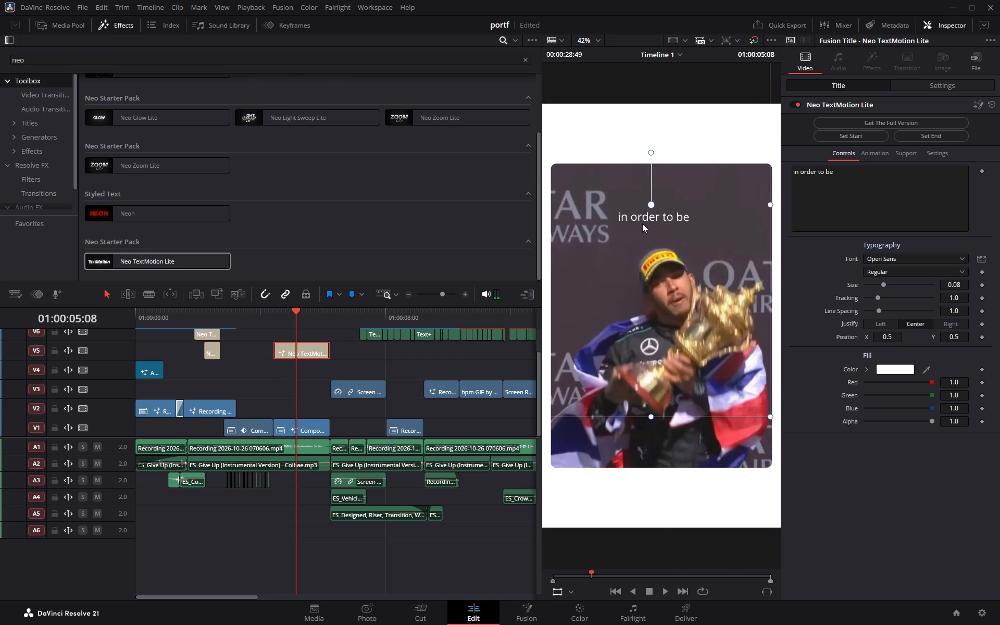
left_click_drag(642, 223, 637, 201)
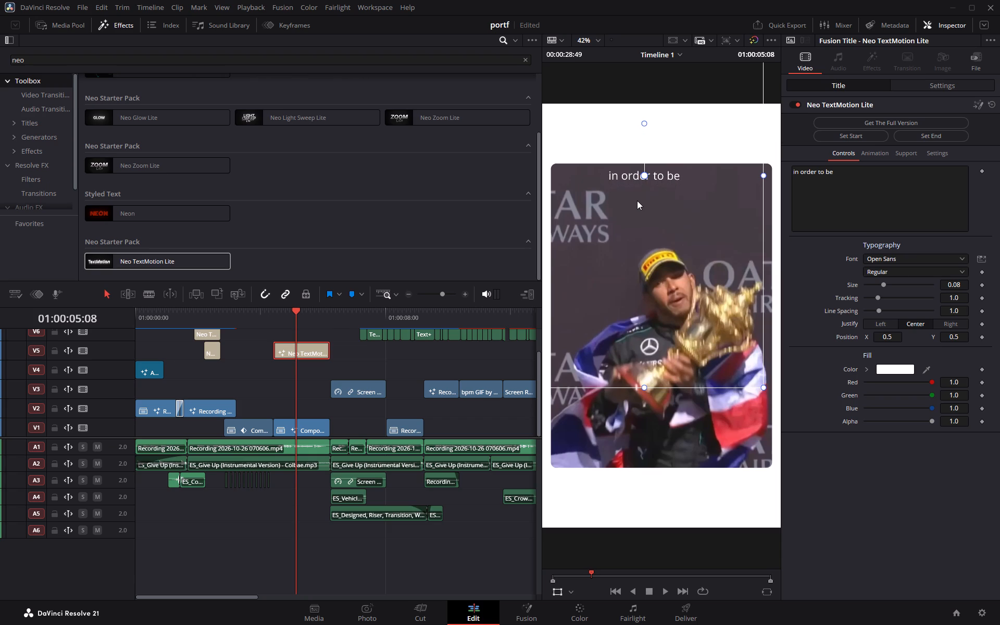
left_click_drag(637, 201, 636, 201)
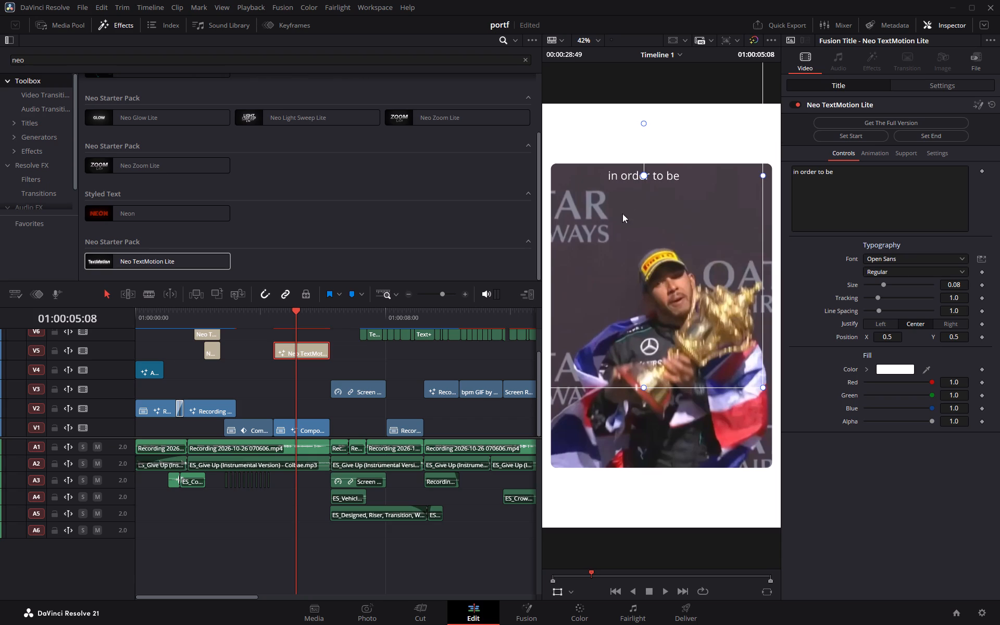
Duplicate the "in order to be" title from V5 onto V6, directly above the original with the same timing.
left_click(312, 374)
left_click(308, 349)
left_click_drag(308, 349, 308, 343, "alt")
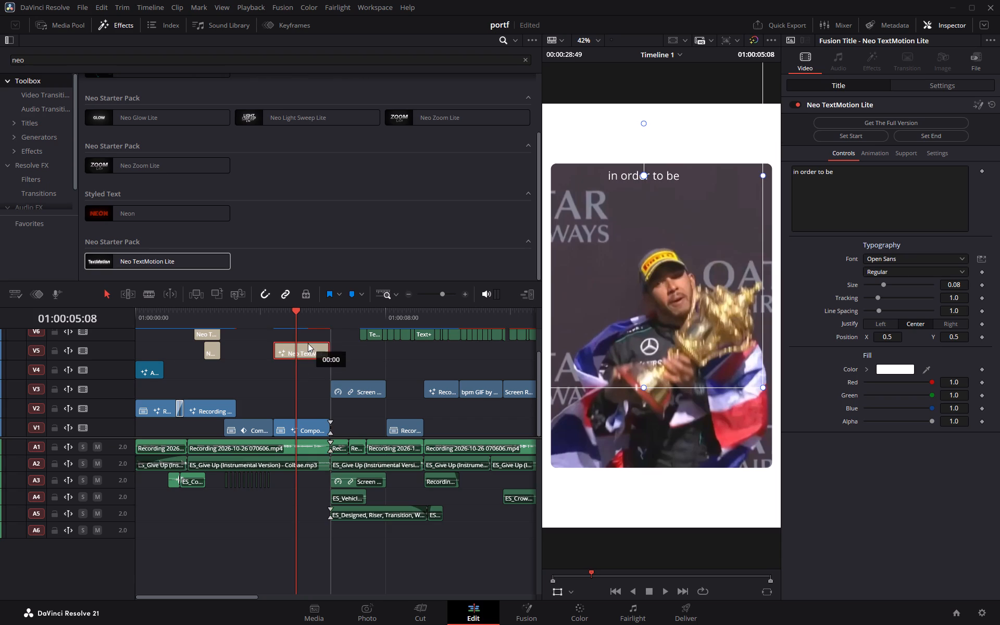
left_click_drag(308, 343, 308, 337, "alt")
Replace the text of the V6 title copy with "who you are".
left_click(306, 341)
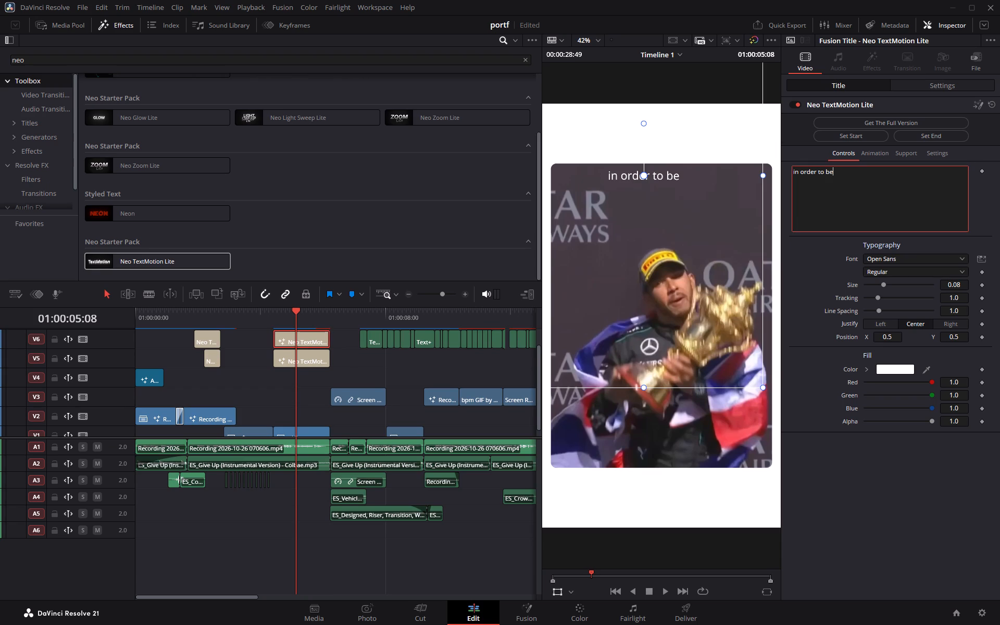
left_click(844, 177)
key("BackSpace")
key("BackSpace")
key("BackSpace")
key("BackSpace")
key("BackSpace")
key("BackSpace")
key("BackSpace")
key("BackSpace")
key("BackSpace")
key("BackSpace")
key("BackSpace")
key("BackSpace")
key("BackSpace")
key("BackSpace")
key("BackSpace")
key("BackSpace")
key("BackSpace")
key("BackSpace")
key("BackSpace")
key("BackSpace")
type("who you are")
key("space")
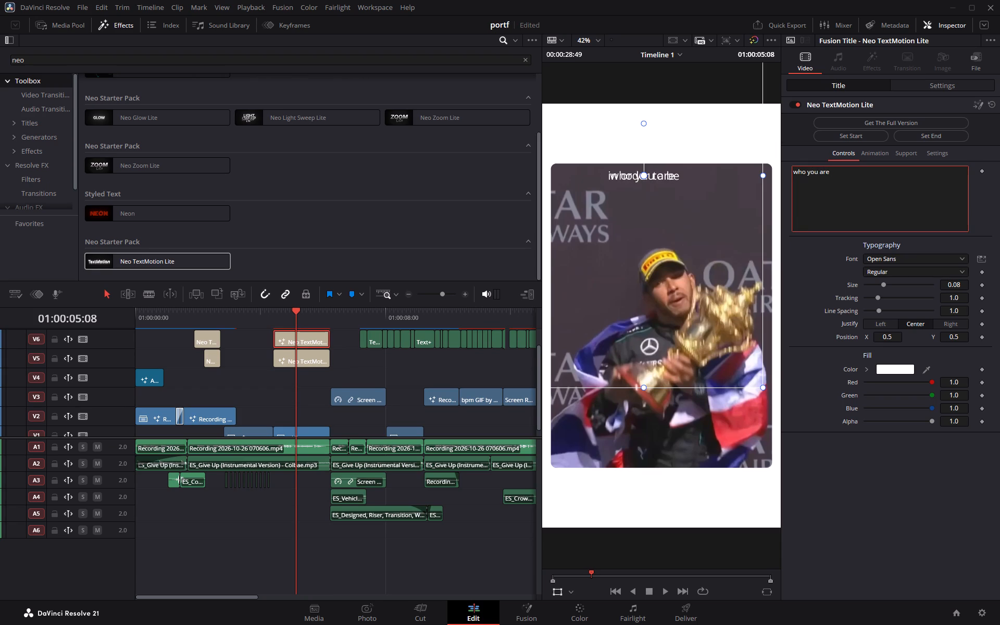
Move the "who you are" title to the right of "in order to be", just inside the picture's right edge.
left_click_drag(664, 225, 756, 226)
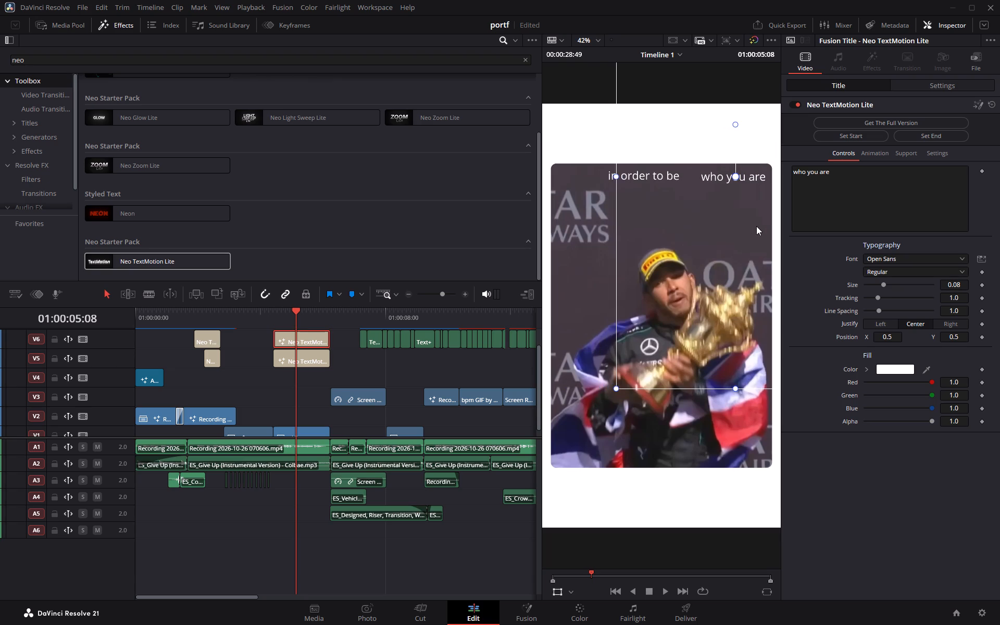
left_click_drag(756, 226, 757, 224)
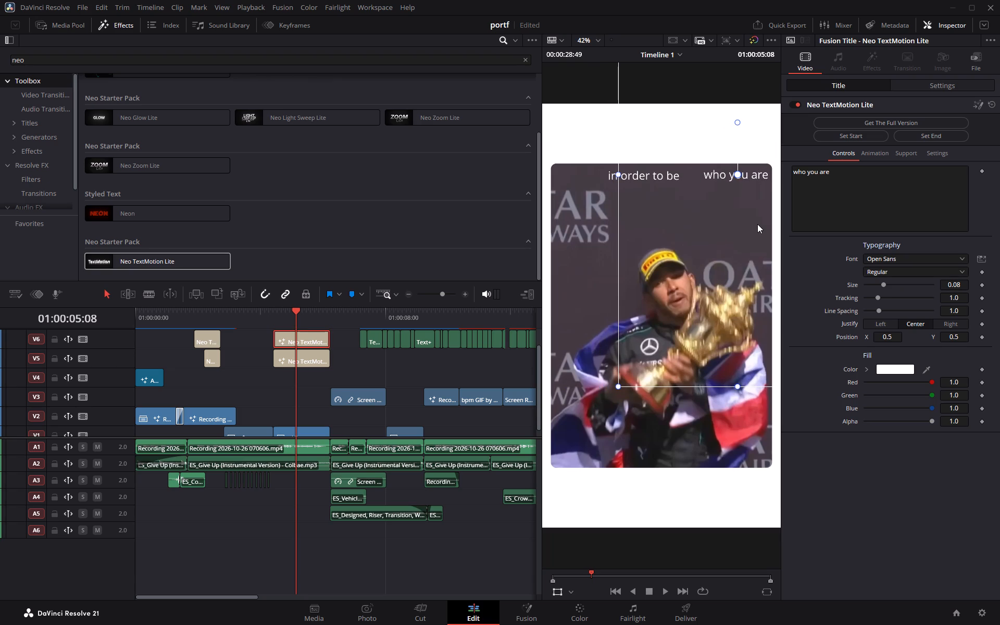
left_click_drag(757, 224, 754, 224)
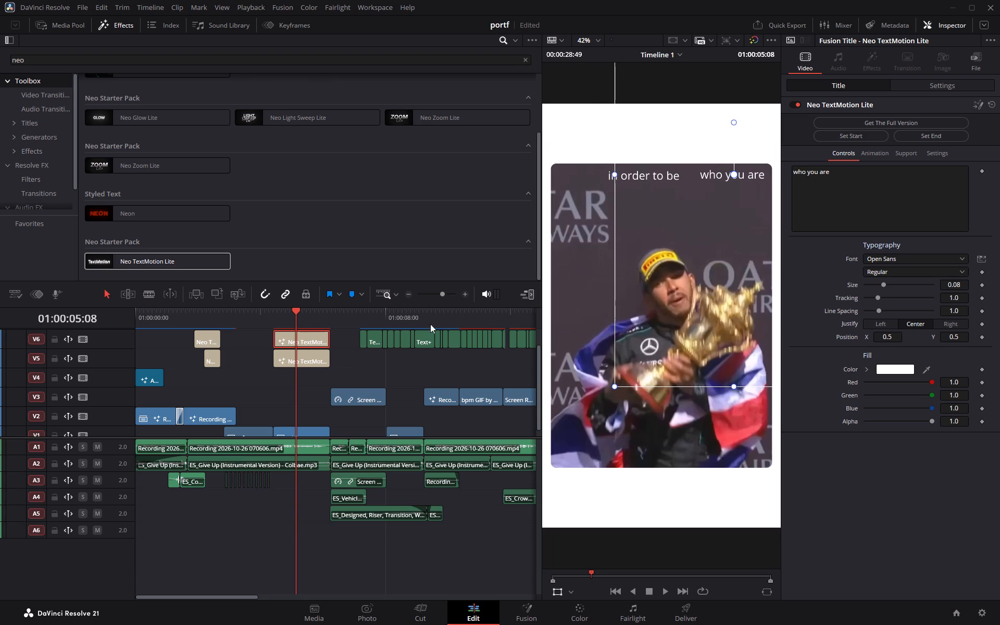
Nudge the V5 "in order to be" title slightly left and up to line up with "who you are" with a wider gap.
left_click(317, 362)
left_click_drag(672, 215, 665, 215)
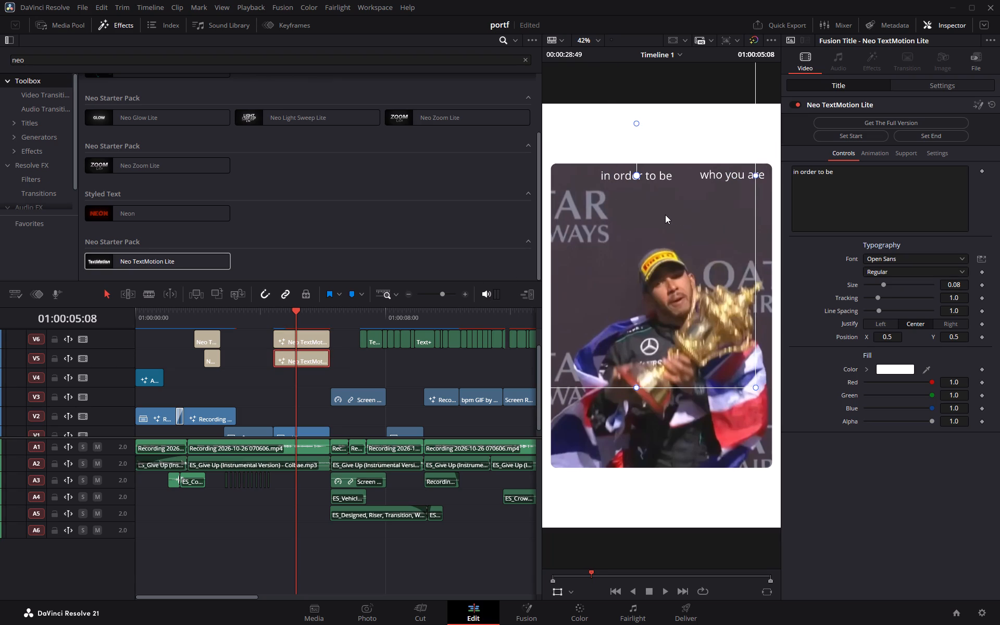
left_click_drag(665, 215, 665, 214)
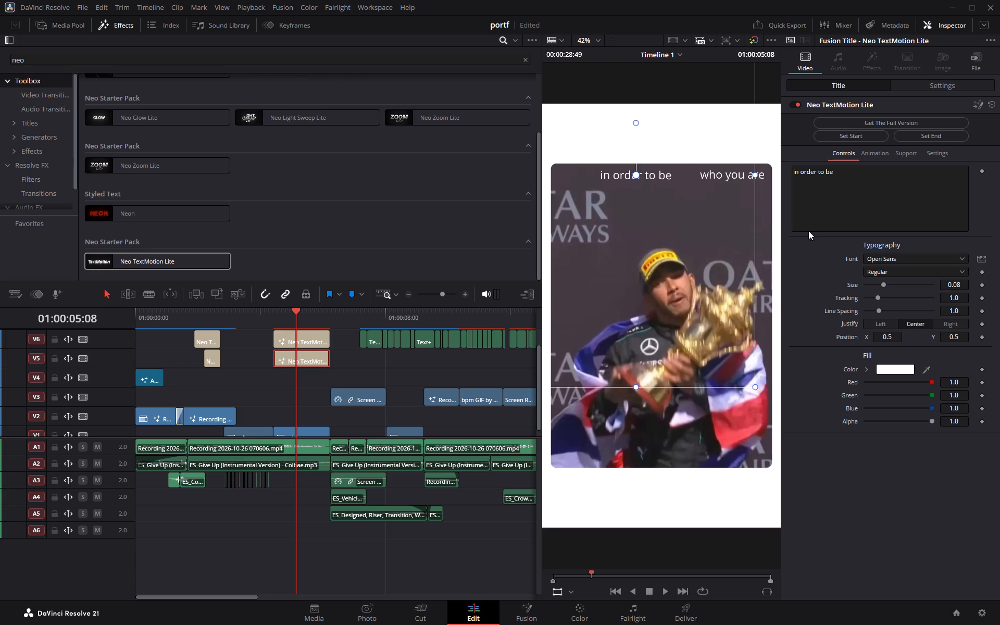
Duplicate the "who you are" title from V6 onto V7, directly above the original with the same timing.
left_click(339, 367)
scroll(339, 367, "up", 1)
left_click(313, 356)
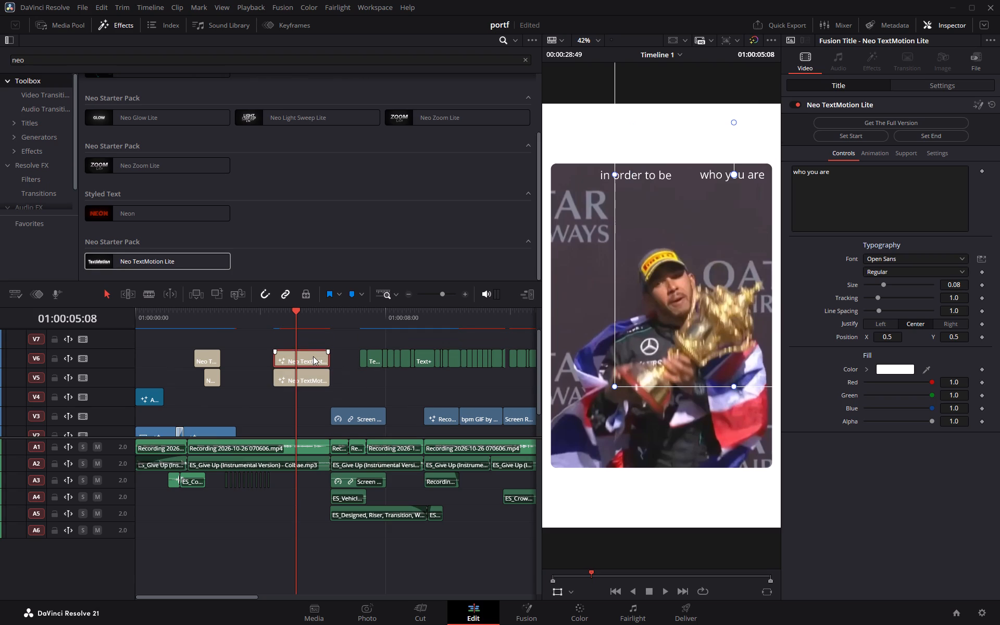
left_click_drag(313, 356, 312, 345, "alt")
left_click(311, 338)
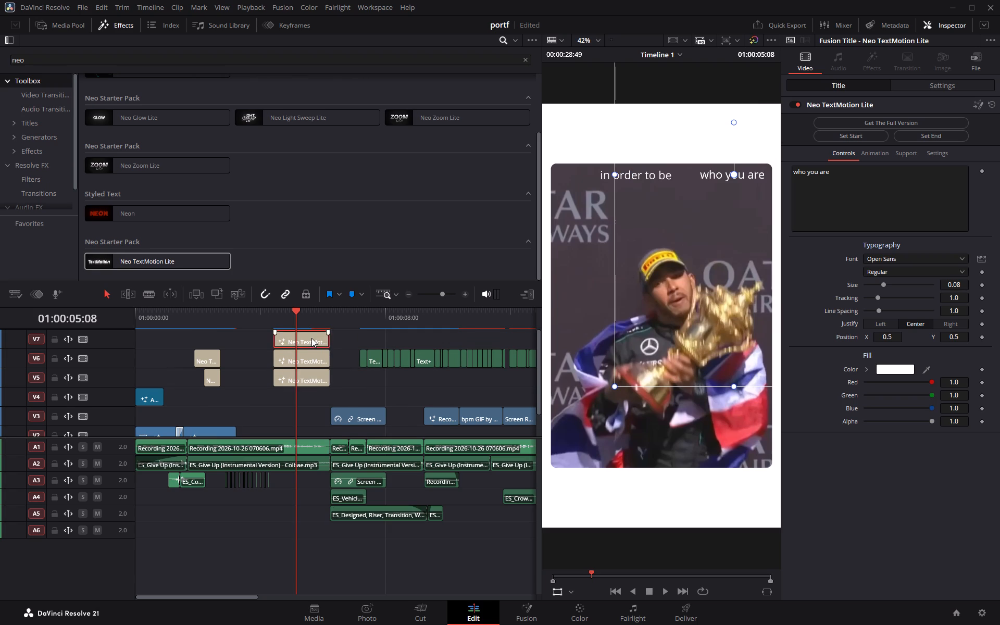
Replace the V7 copy's text with "today" and place it below, centred between the two upper captions.
left_click_drag(840, 176, 762, 174)
key("BackSpace")
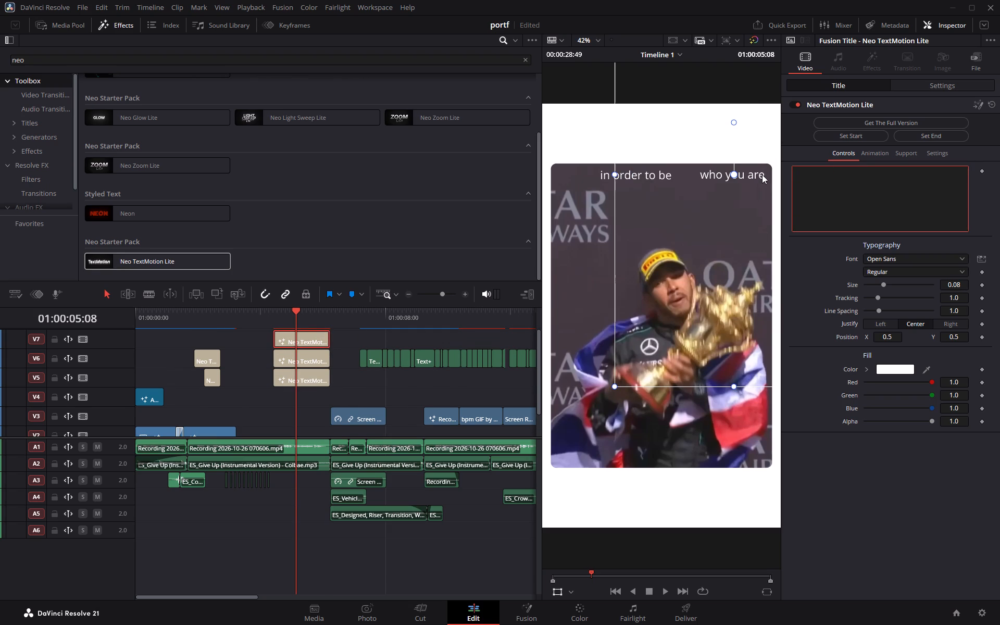
type("today")
left_click_drag(735, 203, 677, 231)
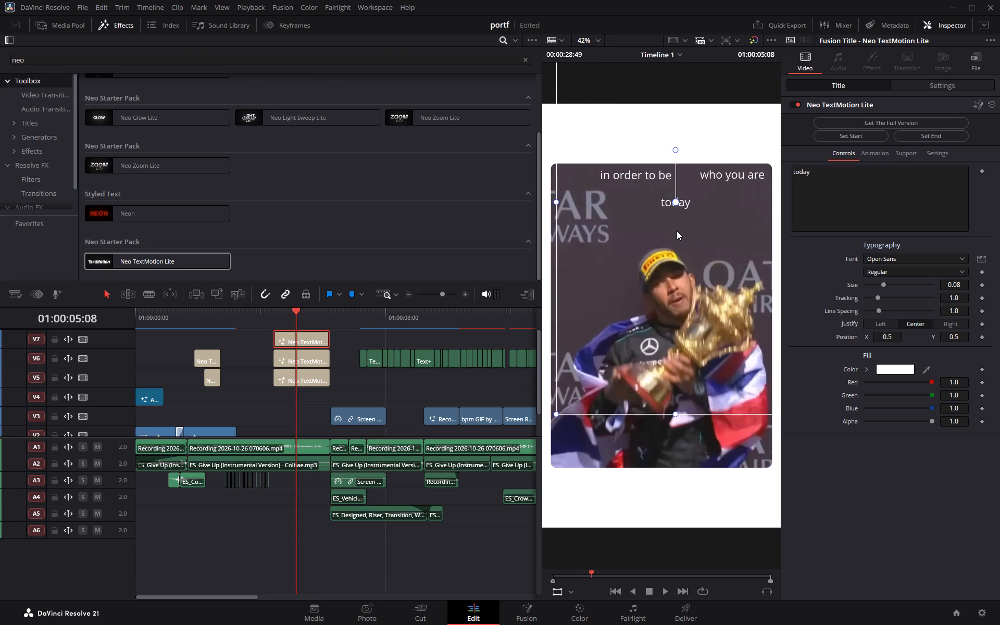
left_click_drag(677, 231, 678, 231)
Browse the fonts for the "today" title and set it to Inter.
left_click(894, 259)
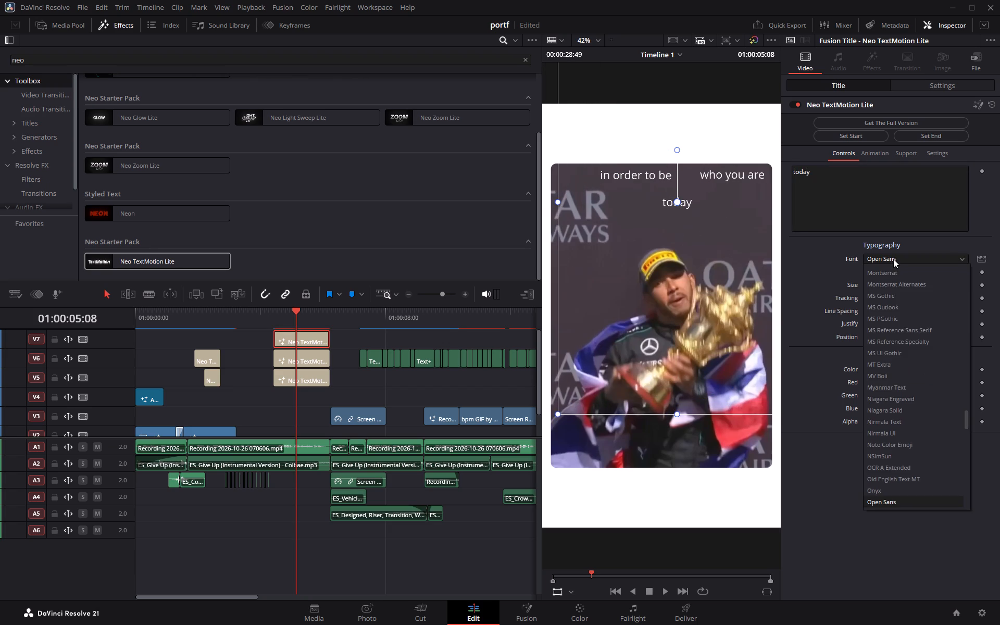
scroll(903, 316, "down", 13)
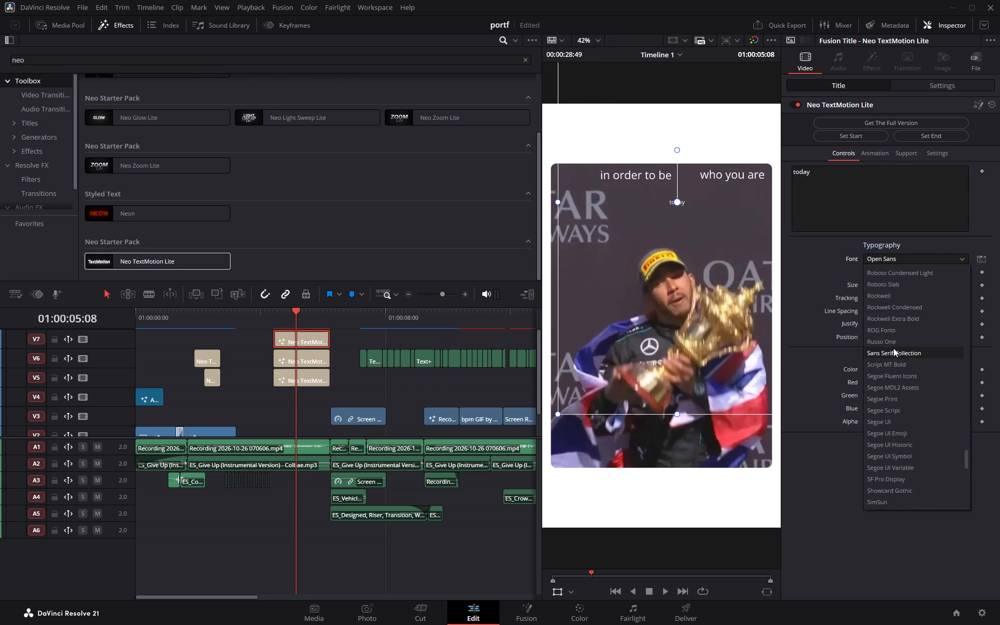
scroll(894, 351, "down", 17)
scroll(892, 381, "down", 4)
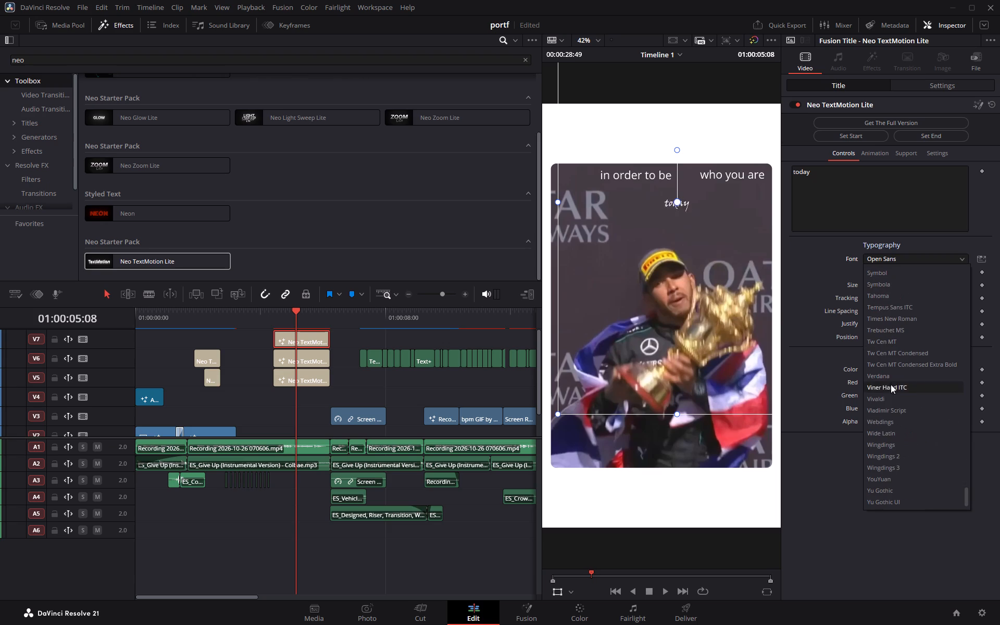
scroll(891, 384, "down", 1)
scroll(900, 362, "up", 1)
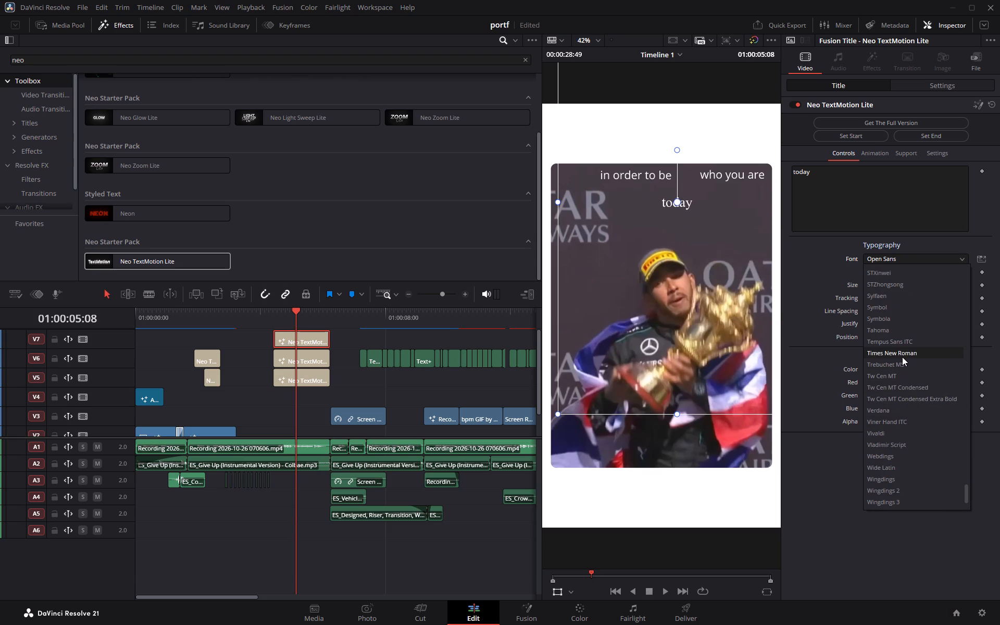
scroll(902, 357, "up", 19)
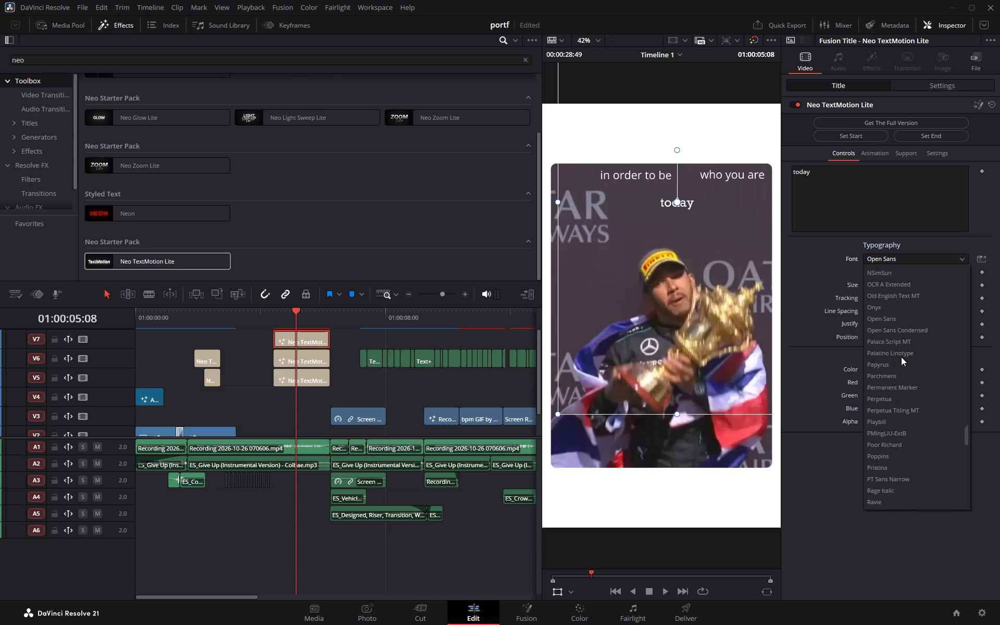
scroll(901, 357, "up", 17)
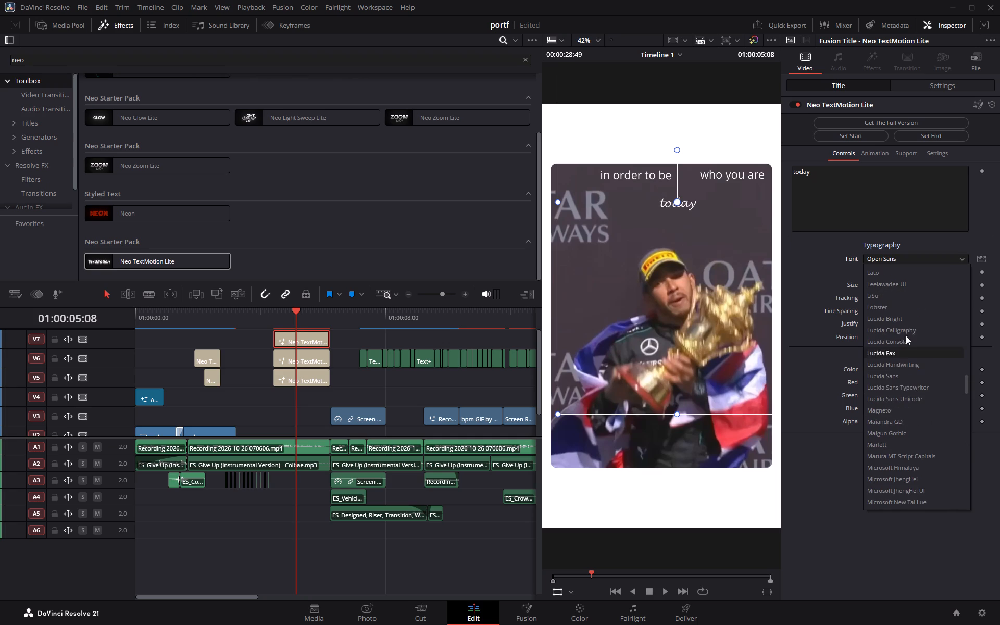
scroll(901, 301, "up", 4)
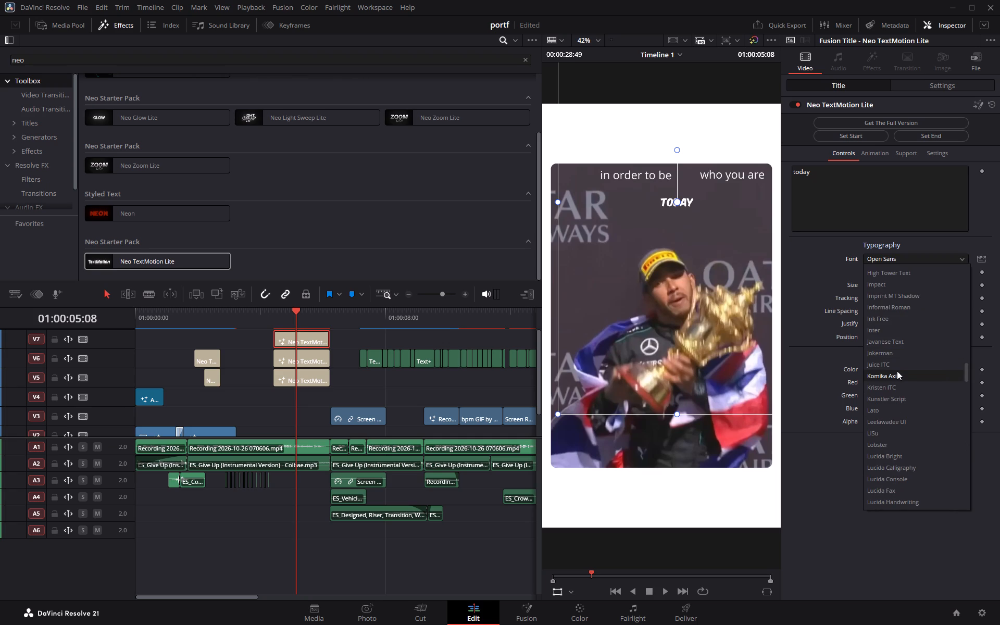
left_click(894, 330)
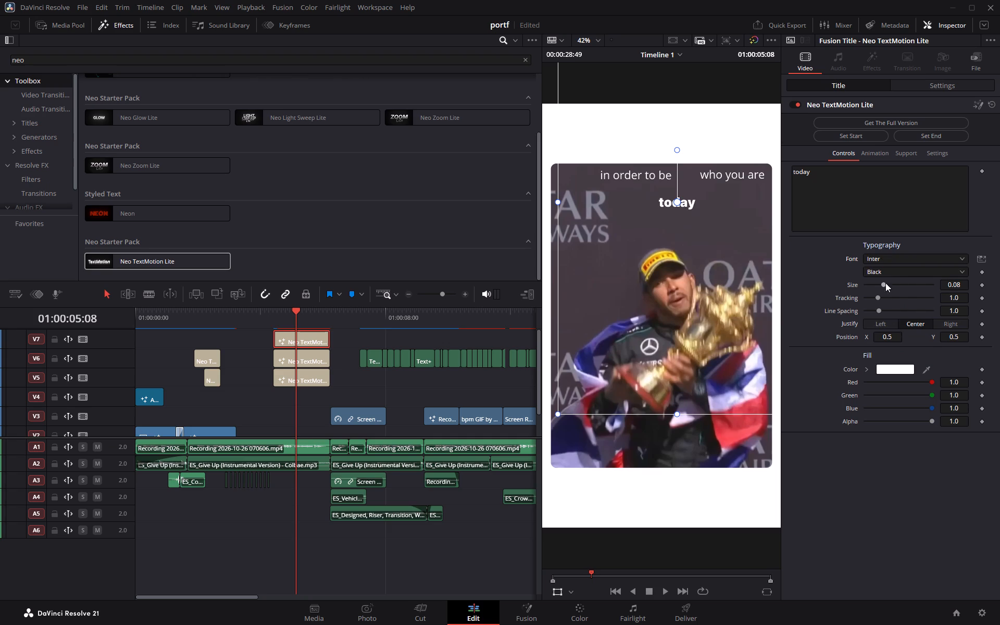
Set the "today" title's text size to 0.3.
left_click_drag(886, 283, 957, 286)
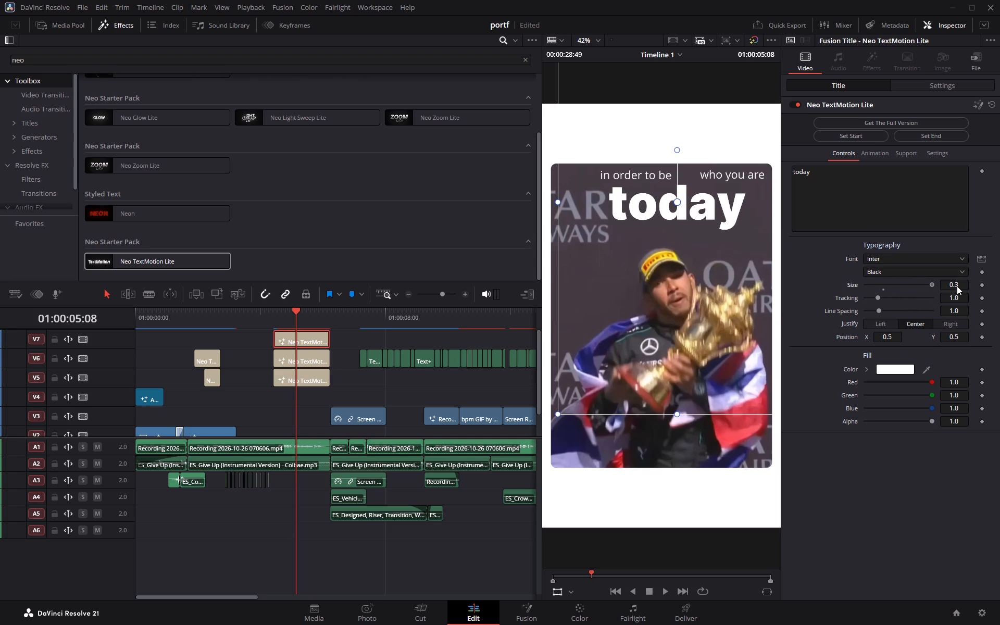
left_click_drag(957, 286, 958, 286)
Reposition the enlarged "today" title beneath the two small captions, leaving a clear gap between them.
left_click_drag(702, 311, 704, 307)
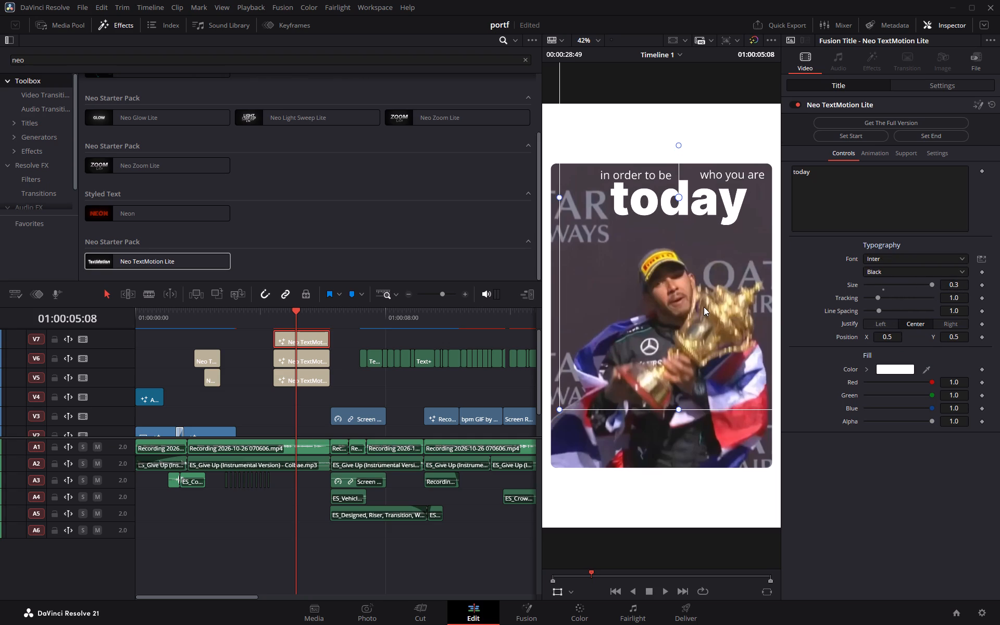
left_click_drag(704, 307, 701, 307)
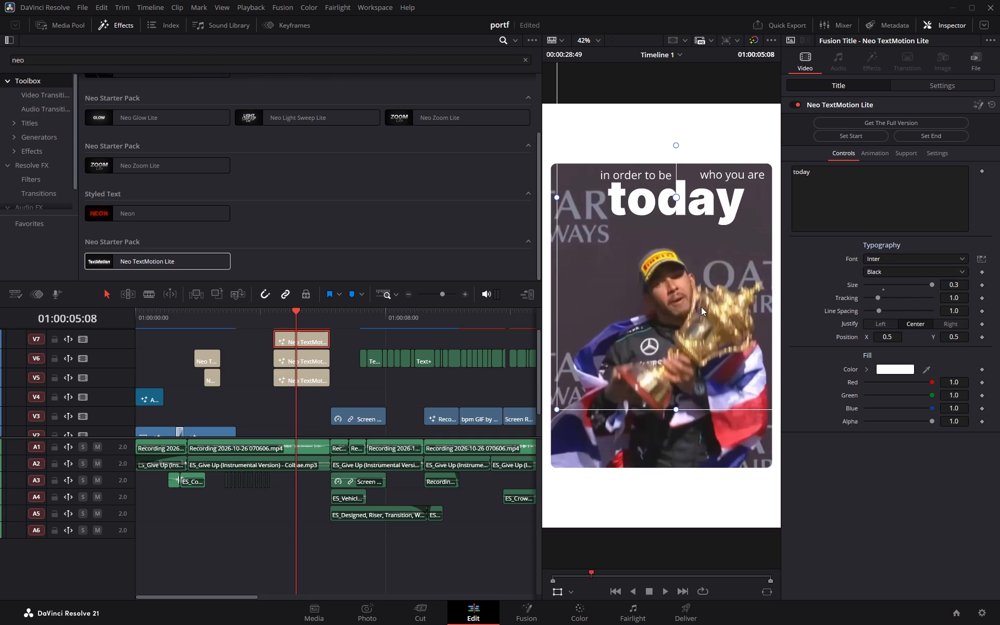
left_click_drag(701, 307, 690, 315)
scroll(690, 315, "up", 1)
scroll(690, 315, "down", 1)
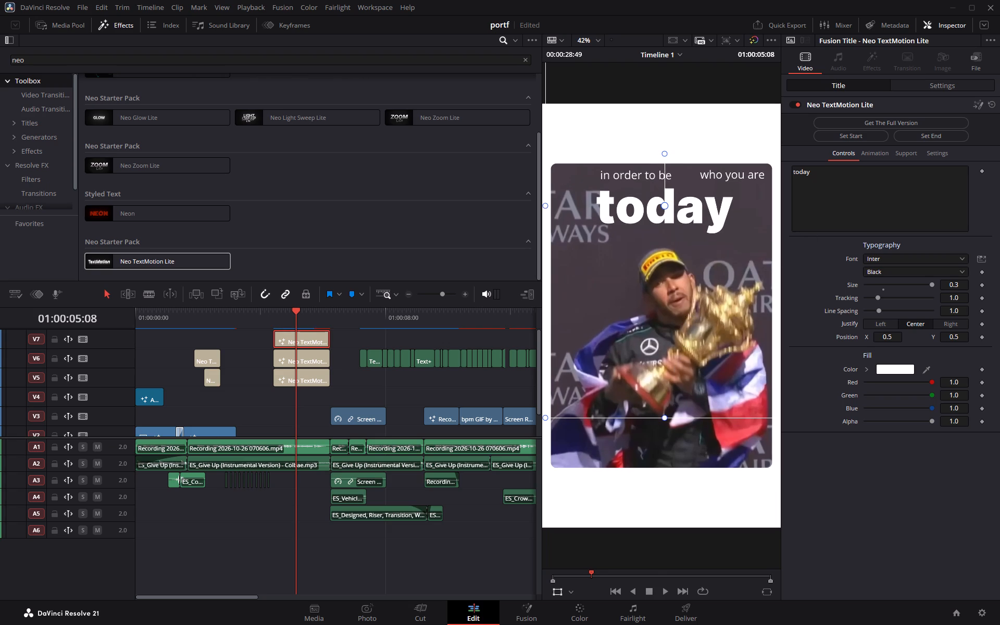
left_click_drag(635, 281, 639, 315)
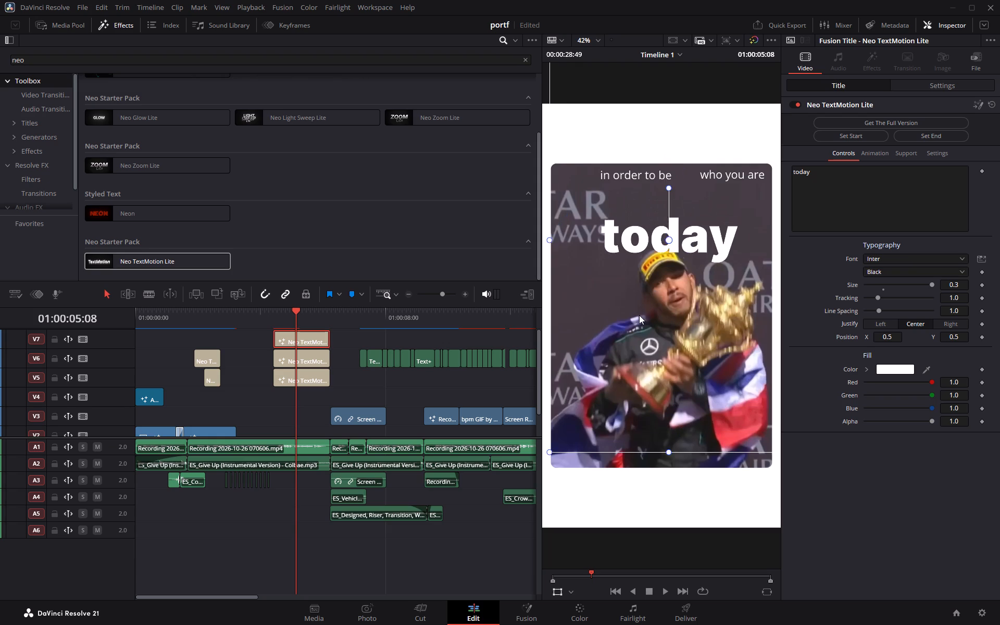
left_click_drag(639, 315, 645, 290)
Stretch the "today" title taller and wider to reach the picture's right edge, and raise it close under the small captions.
left_click_drag(676, 427, 679, 444)
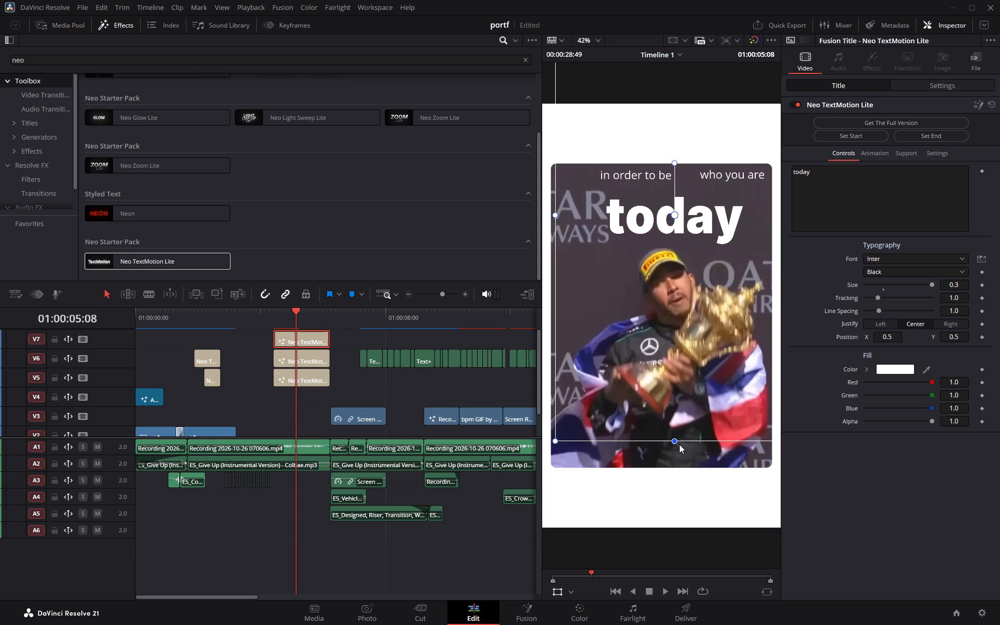
left_click_drag(679, 444, 684, 515)
left_click_drag(554, 215, 499, 215)
left_click_drag(764, 282, 761, 270)
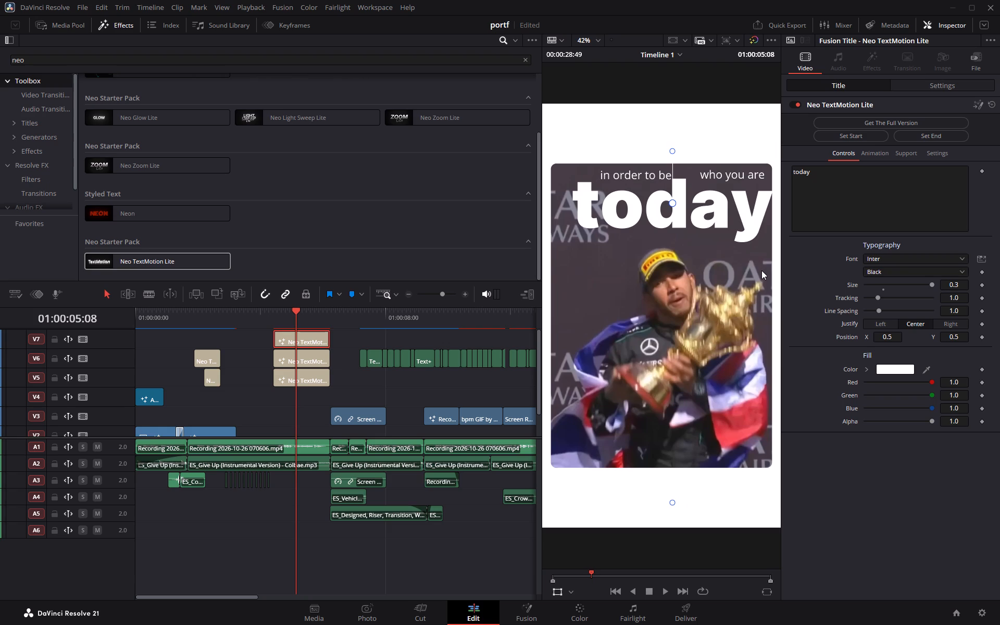
left_click_drag(761, 270, 762, 267)
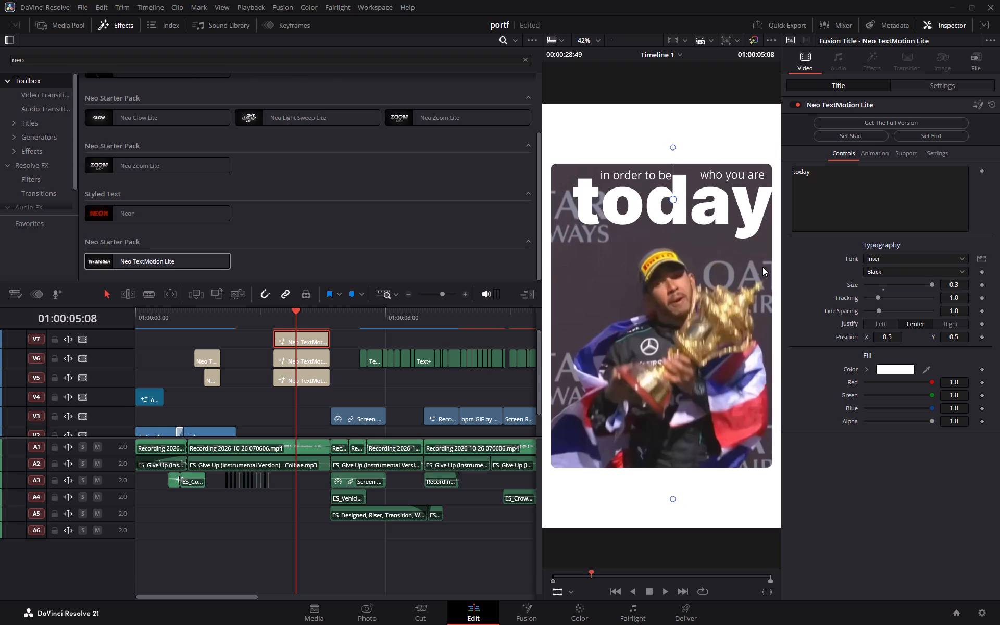
Nudge the V5 "in order to be" and V6 "who you are" titles slightly left and down to fit around "today".
left_click(297, 379)
left_click_drag(617, 233, 611, 235)
left_click(291, 358)
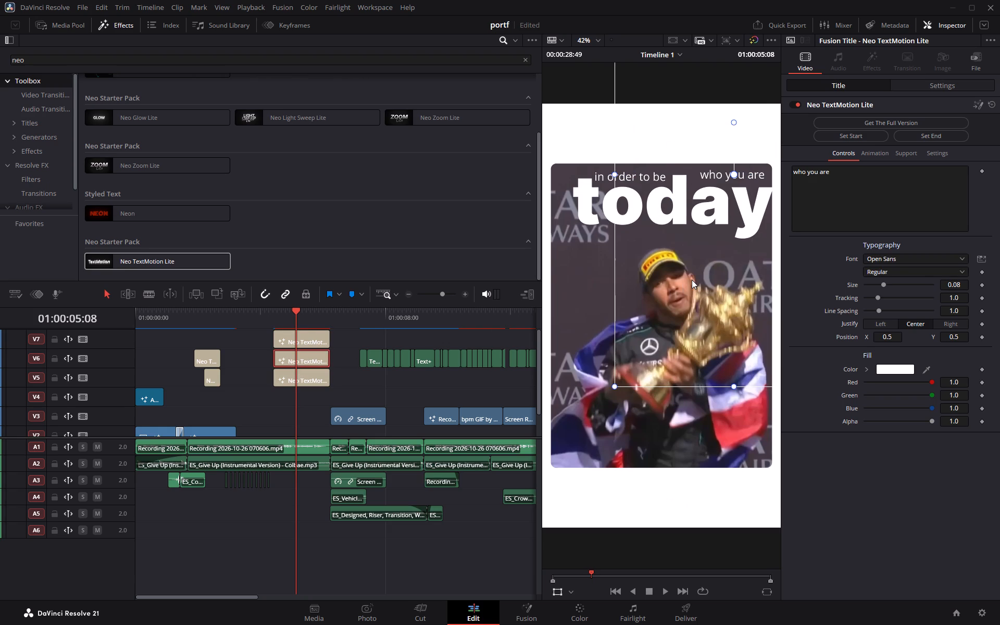
left_click(692, 280)
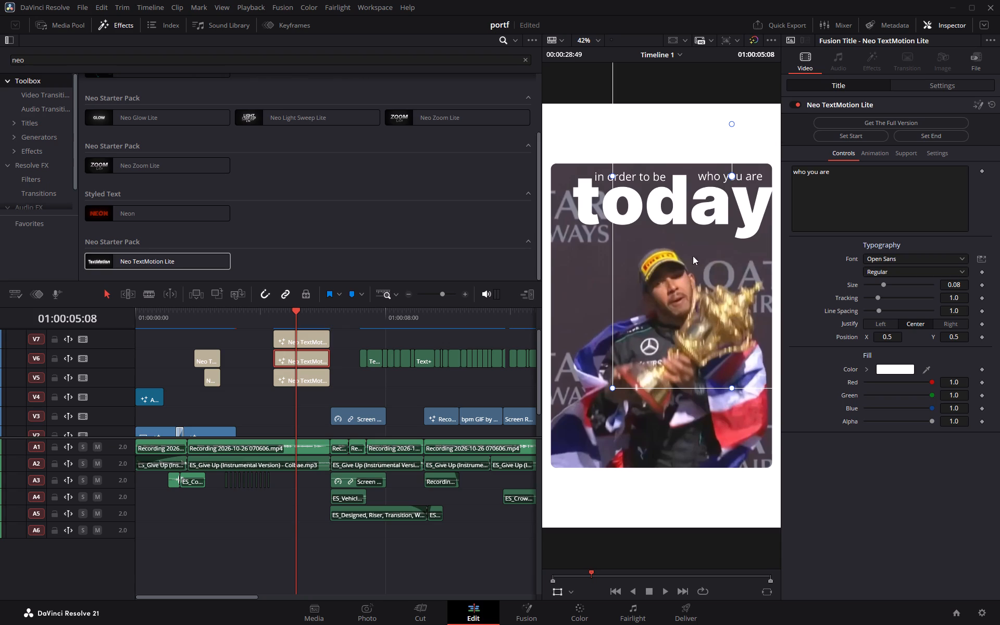
Scrub through the timeline and play back the three-title caption section from about 01:00:04:25 to check its look and timing.
left_click_drag(292, 314, 272, 315)
key("space")
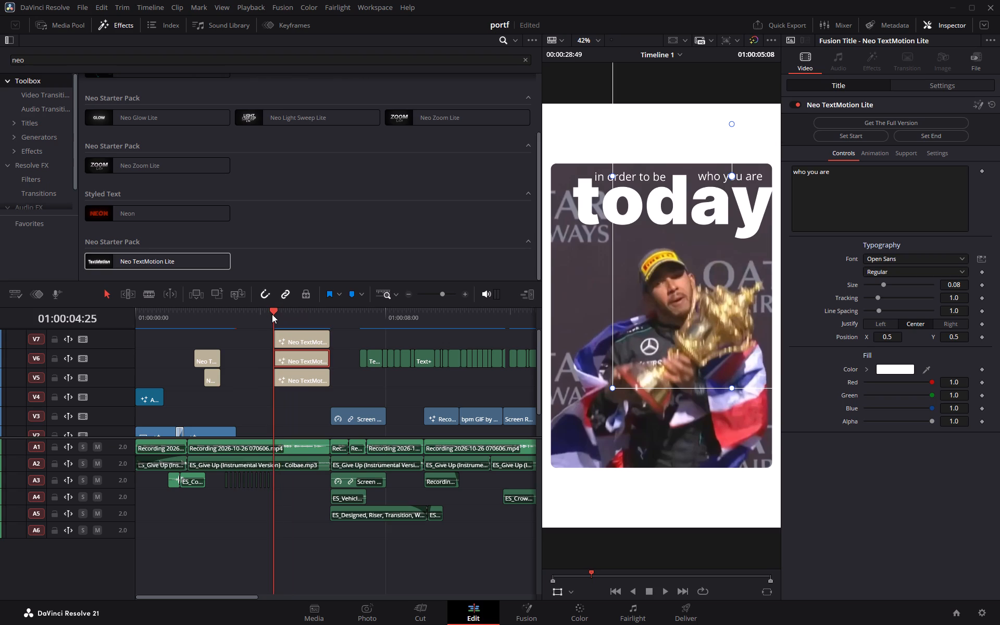
left_click_drag(268, 312, 267, 312)
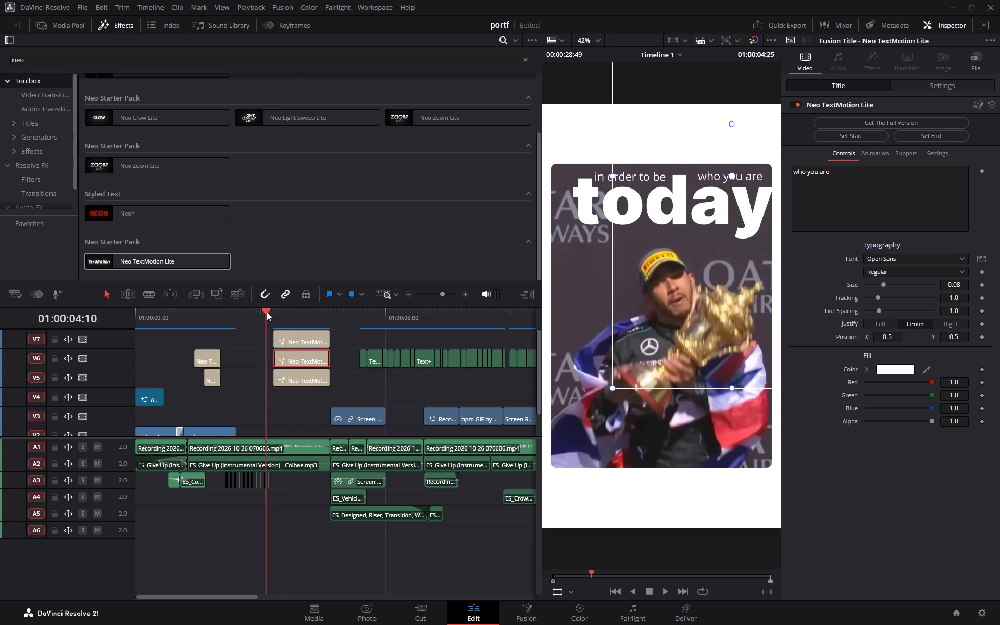
left_click_drag(267, 312, 234, 311)
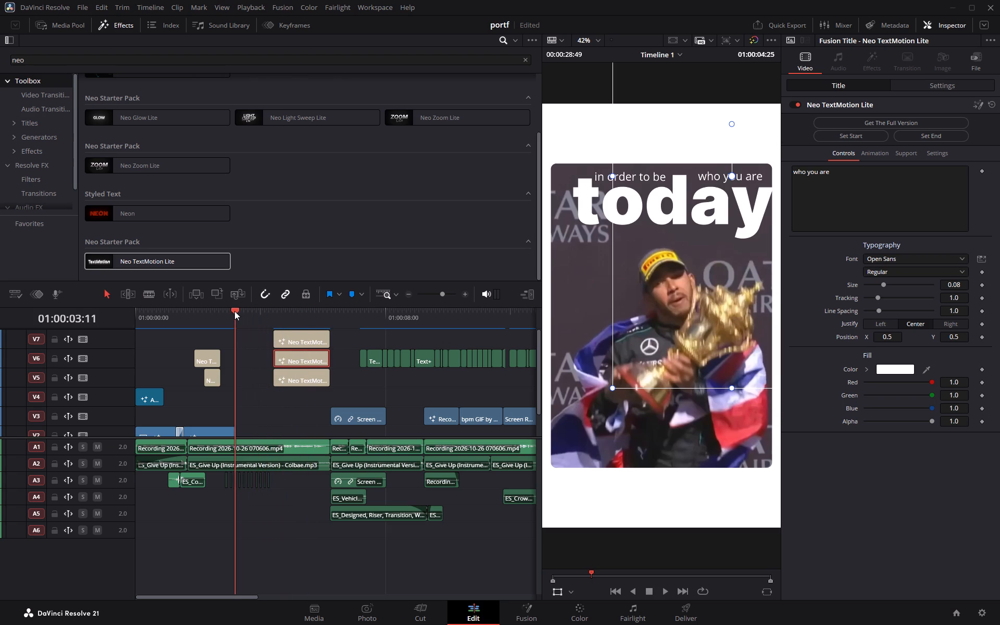
left_click_drag(234, 311, 171, 313)
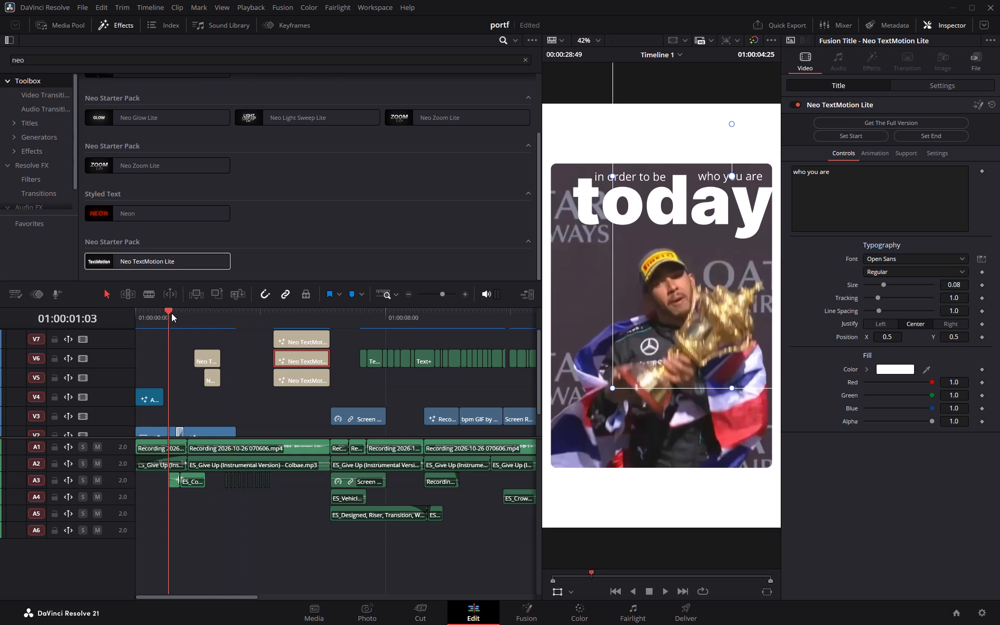
left_click_drag(171, 313, 245, 316)
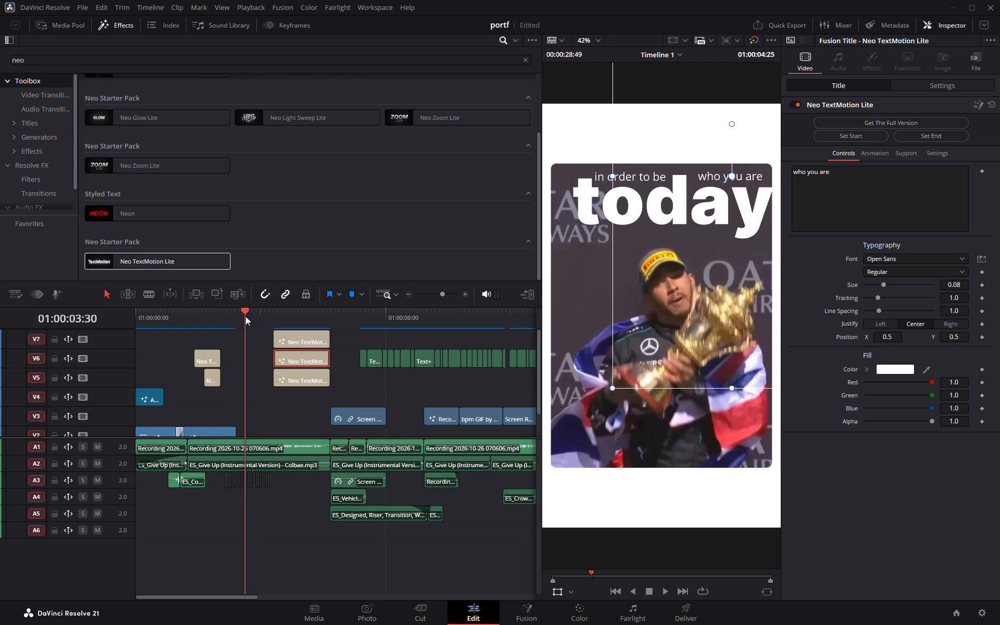
left_click_drag(245, 316, 254, 316)
left_click(901, 271)
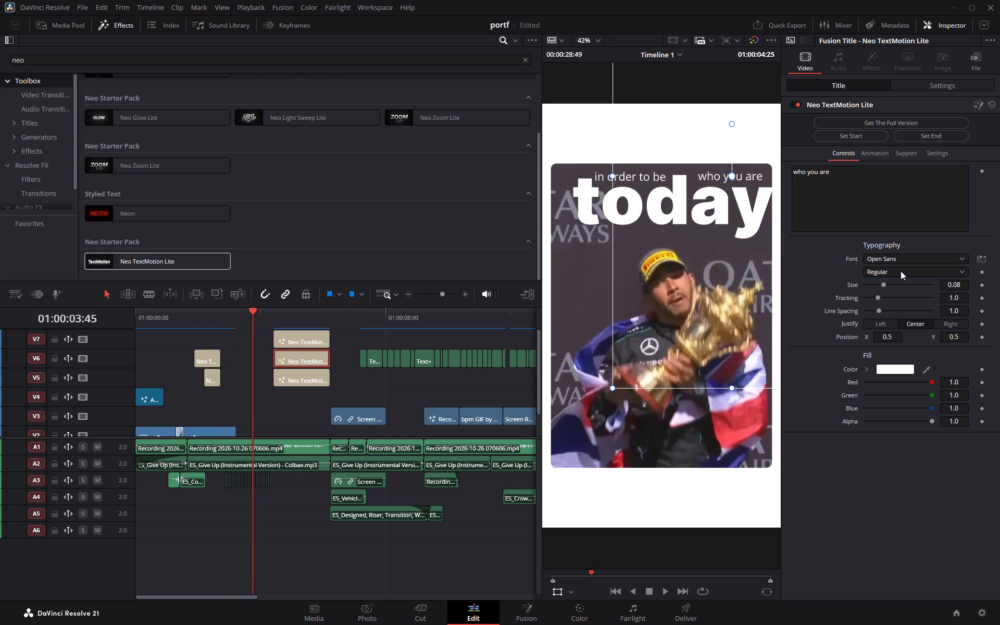
left_click(901, 271)
left_click_drag(250, 308, 257, 312)
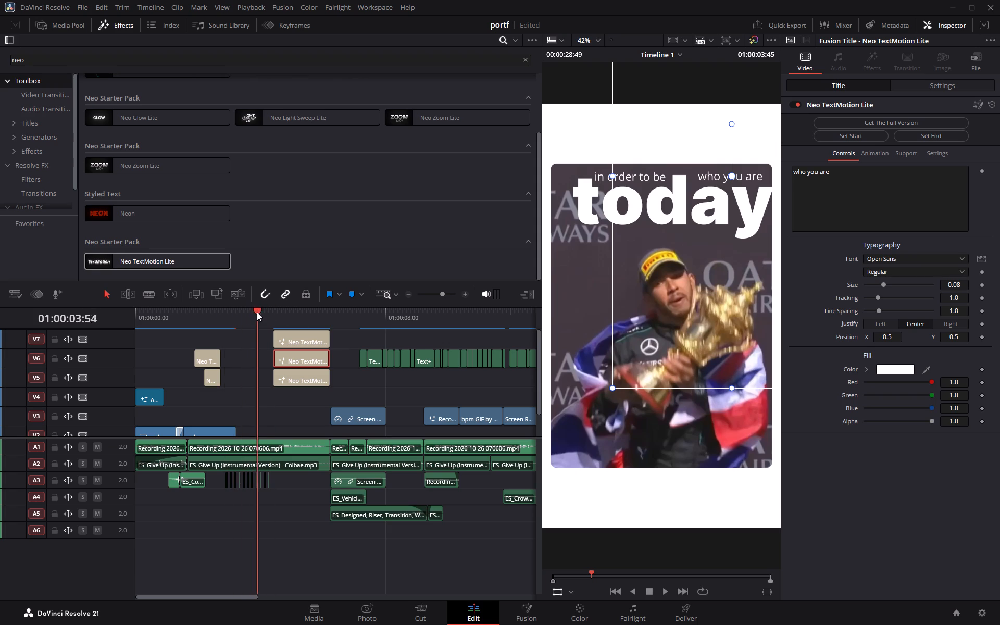
left_click_drag(257, 312, 278, 313)
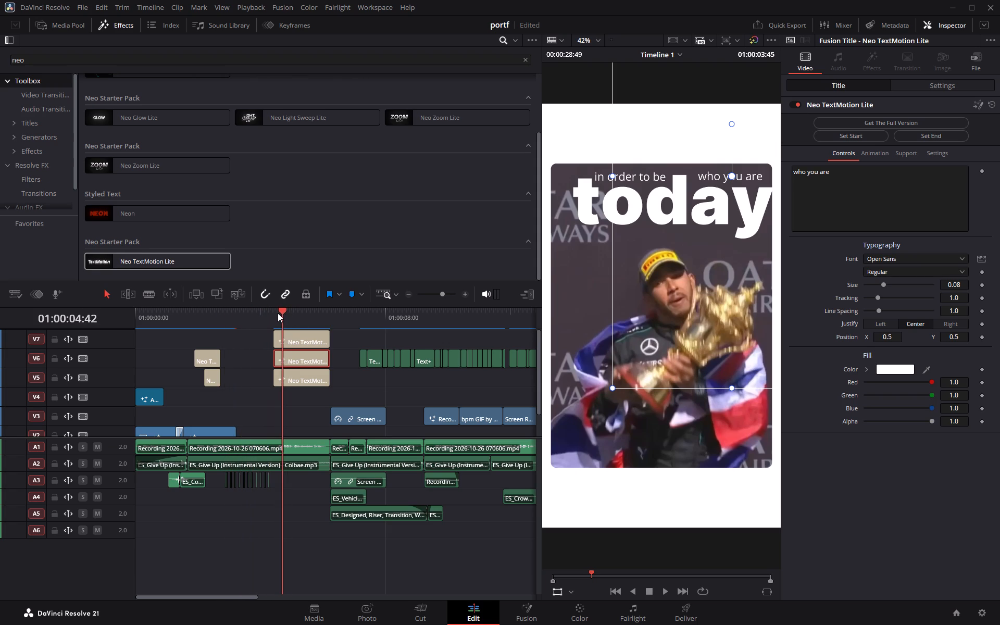
left_click_drag(278, 313, 279, 313)
key("space")
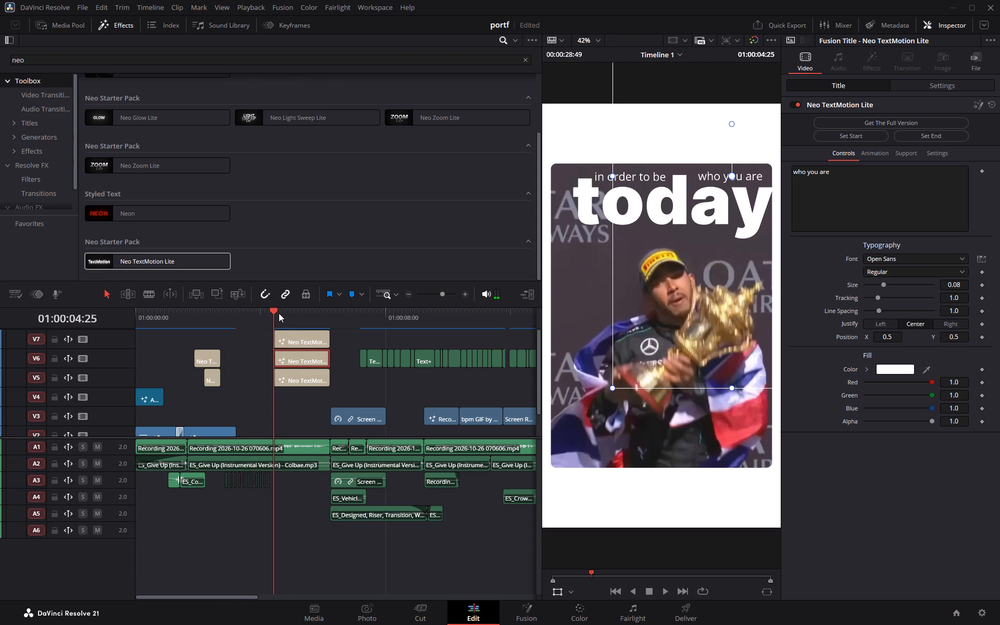
left_click_drag(272, 311, 280, 311)
key("space")
key("space")
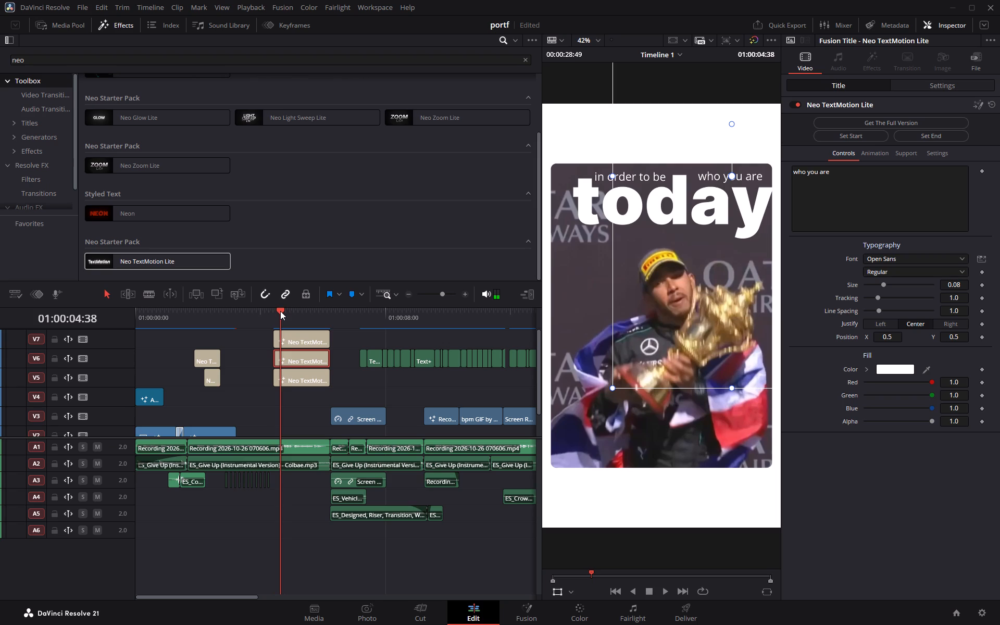
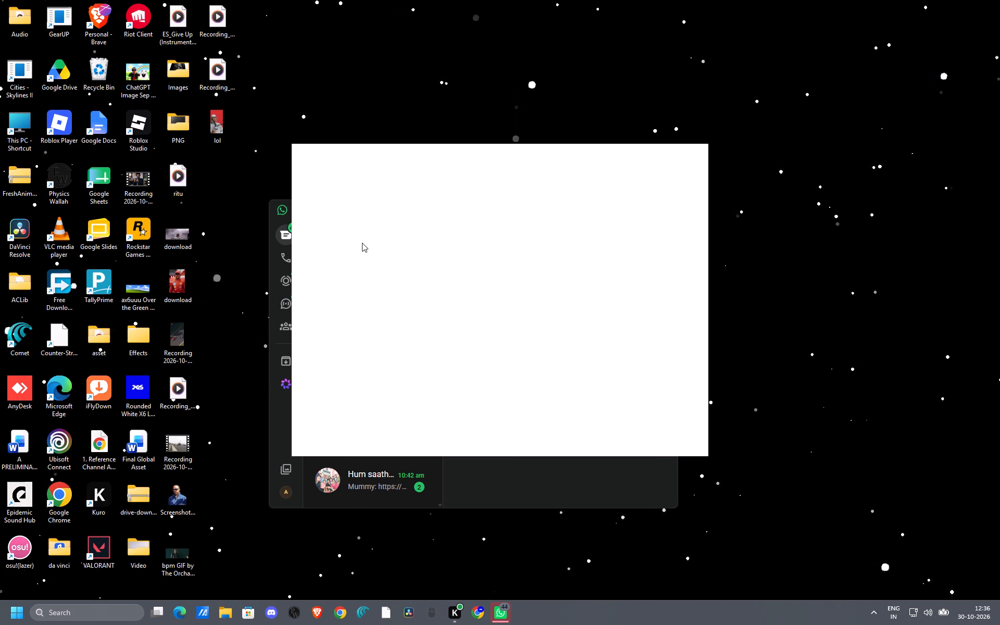
Launch DaVinci Resolve again and close the WhatsApp window.
left_click(455, 570)
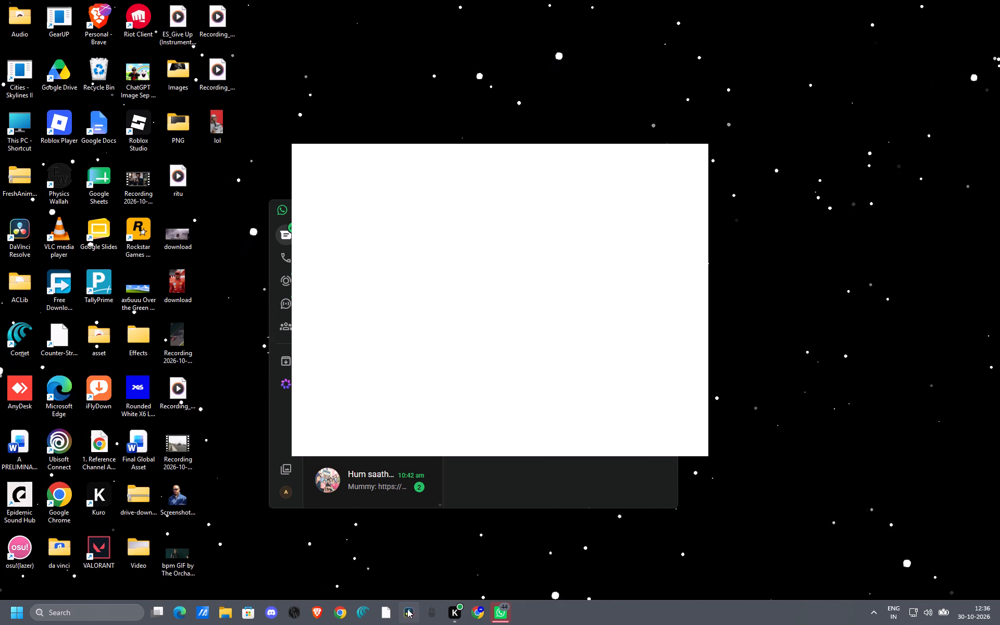
double_click(407, 609)
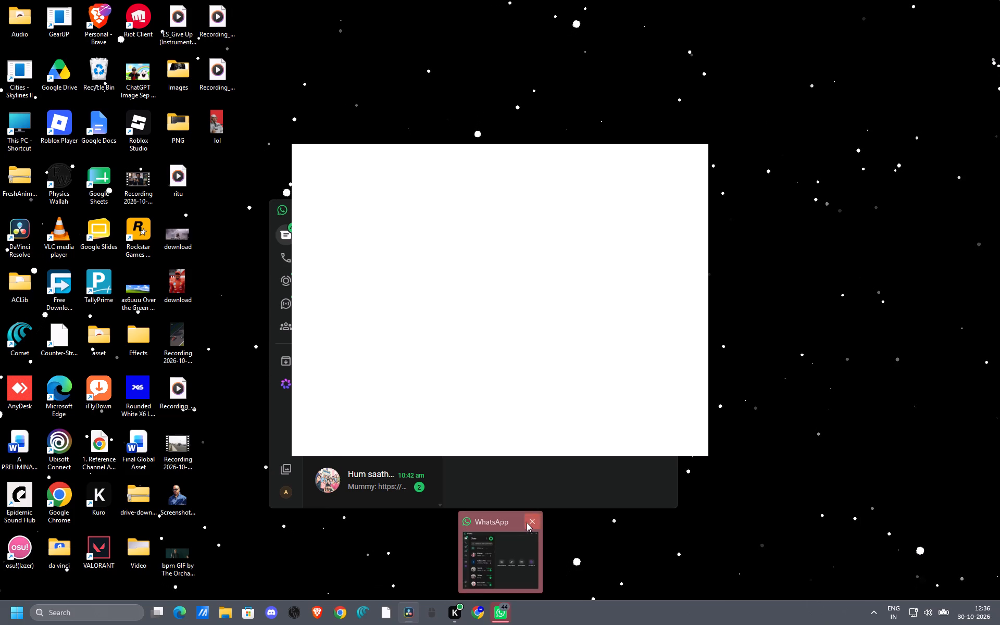
left_click(527, 522)
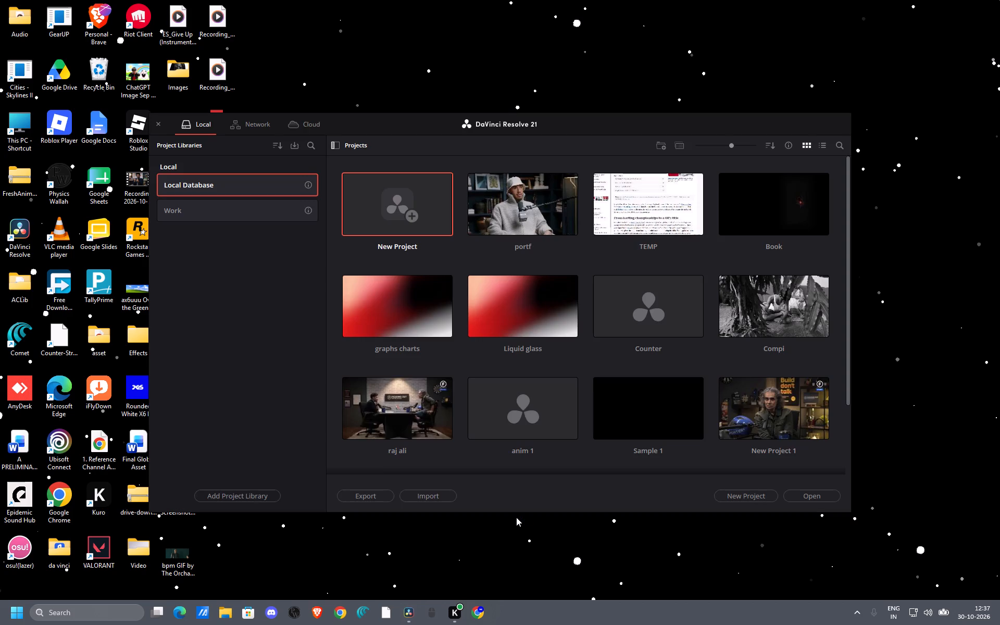
Open the portf project from the Local Database project library.
double_click(473, 213)
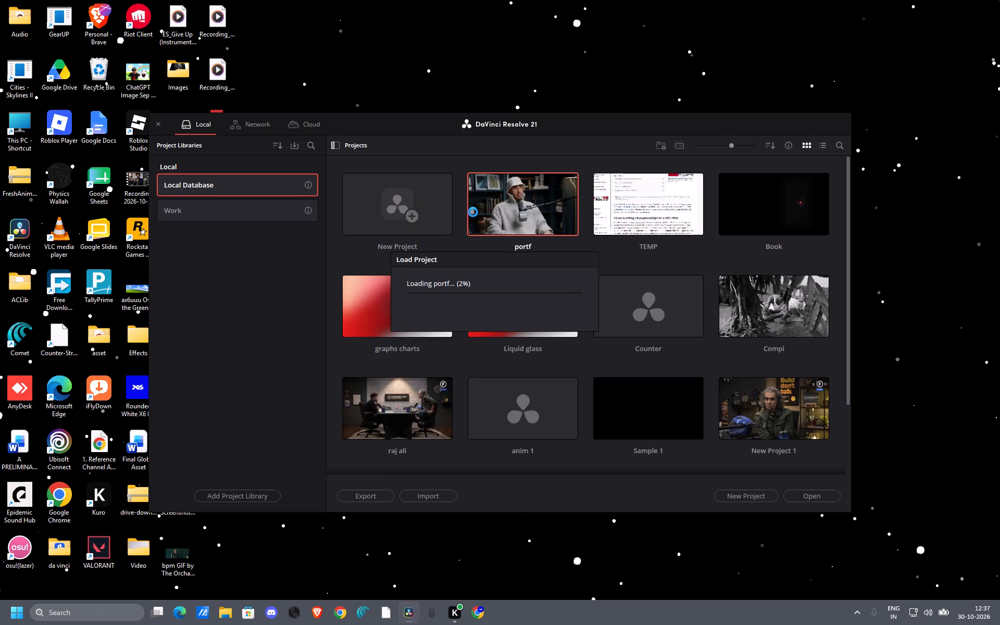
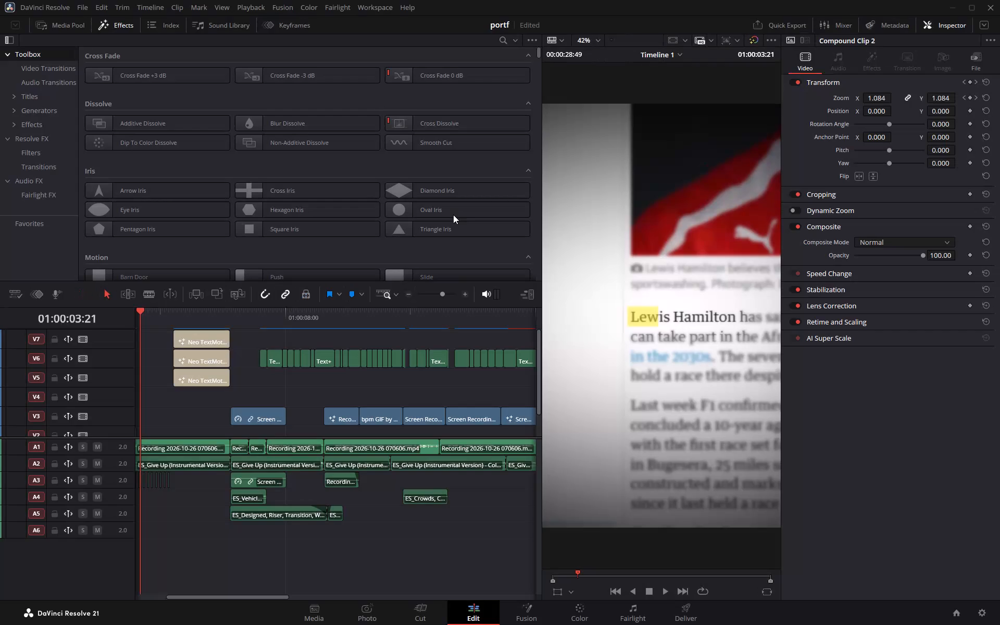
Play back and scrub the timeline around the trophy shot to review the three-part caption animation, parking at about 01:00:05:16.
key("space")
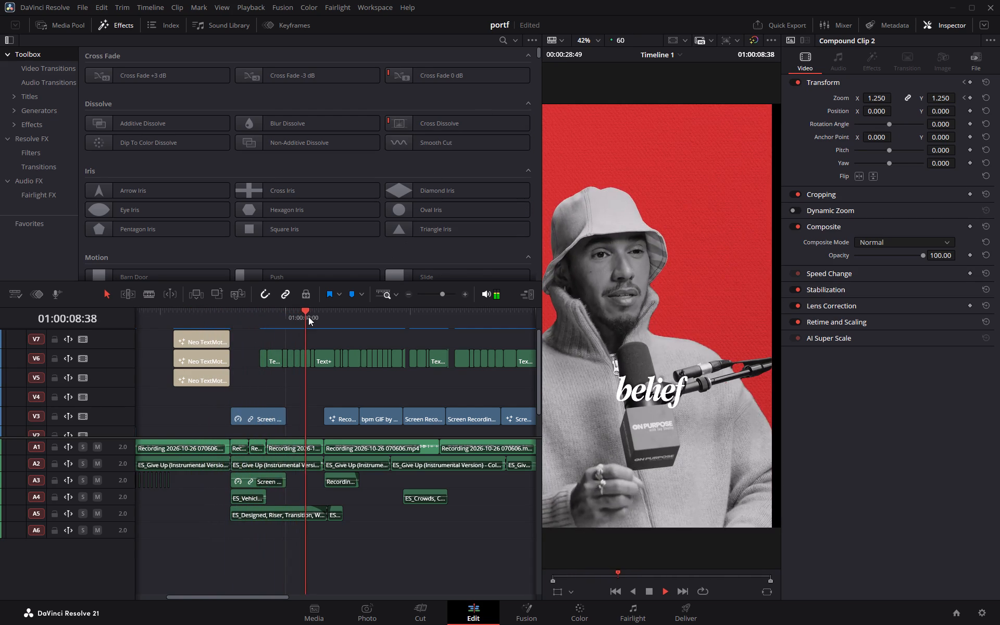
left_click_drag(310, 318, 185, 321)
left_click_drag(186, 312, 158, 313)
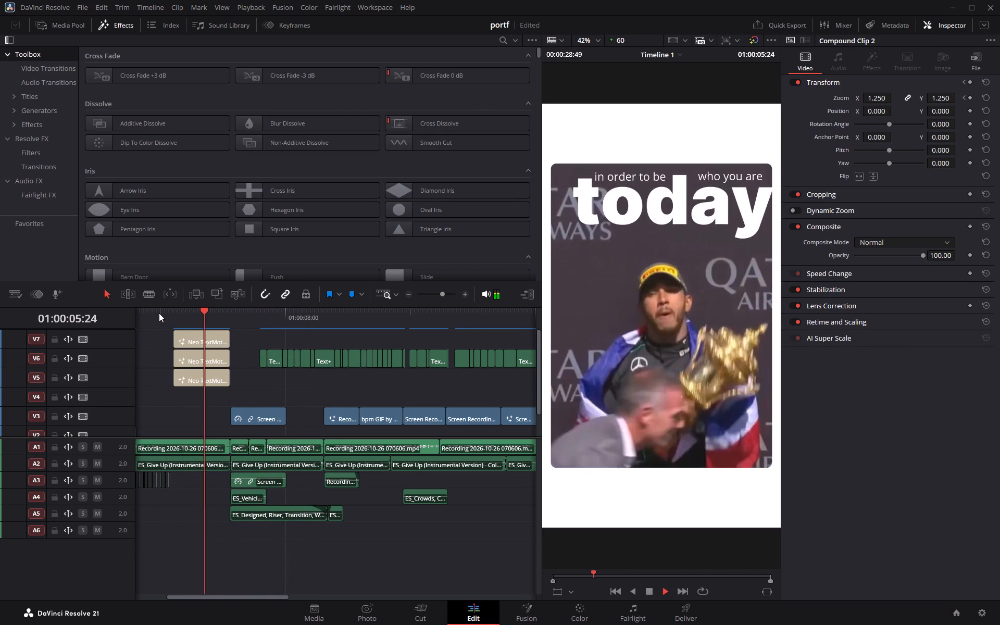
left_click_drag(245, 318, 169, 317)
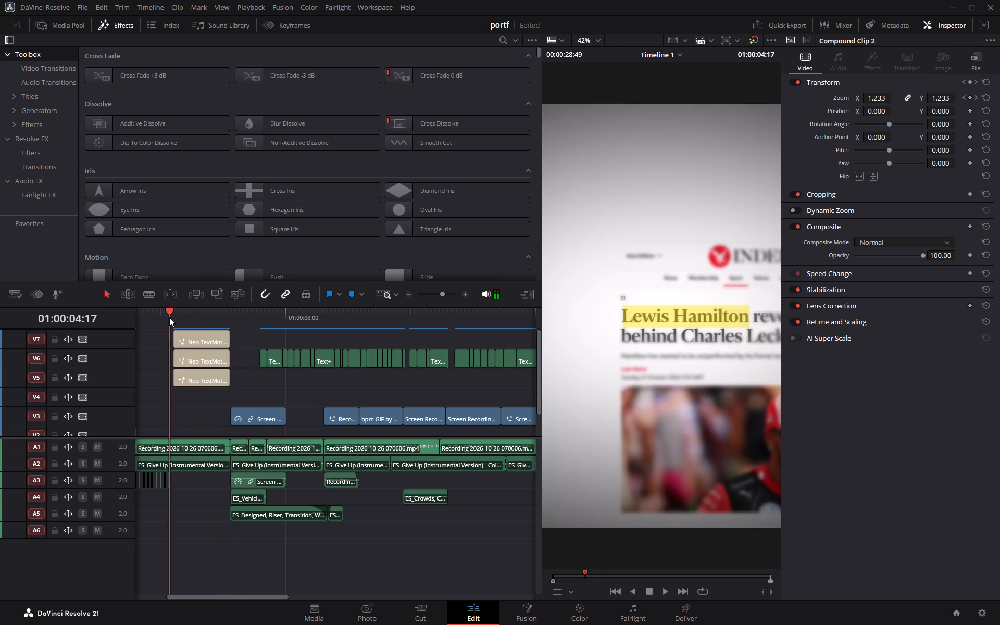
left_click_drag(188, 319, 174, 320)
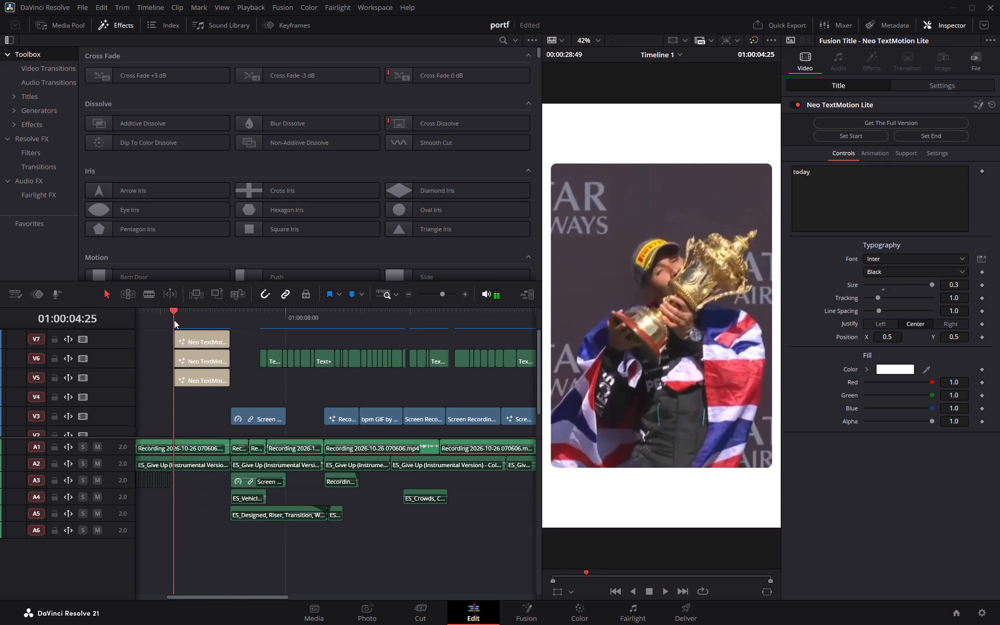
left_click_drag(174, 320, 173, 320)
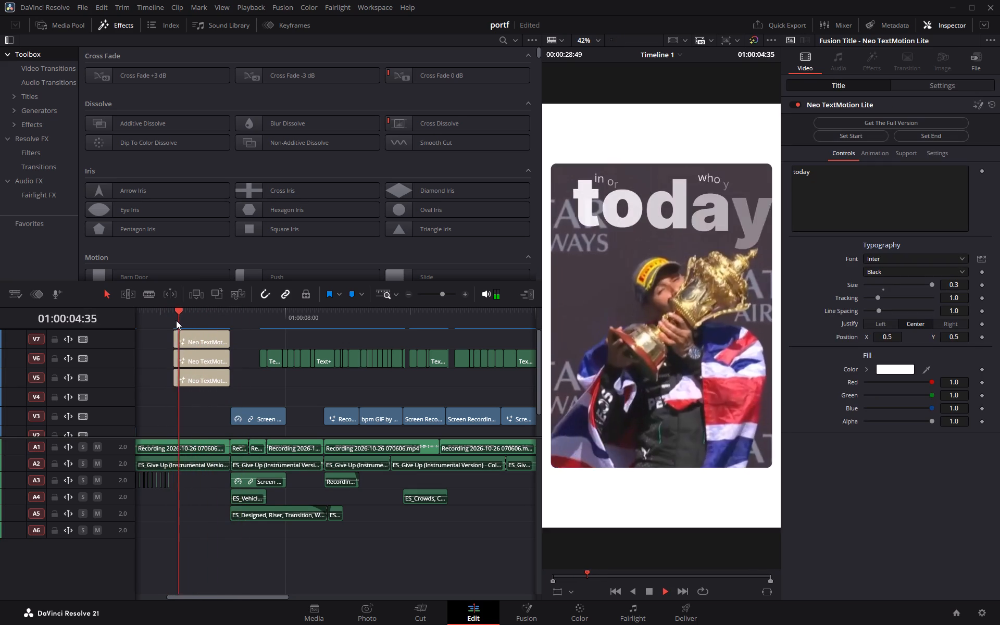
left_click_drag(206, 323, 148, 323)
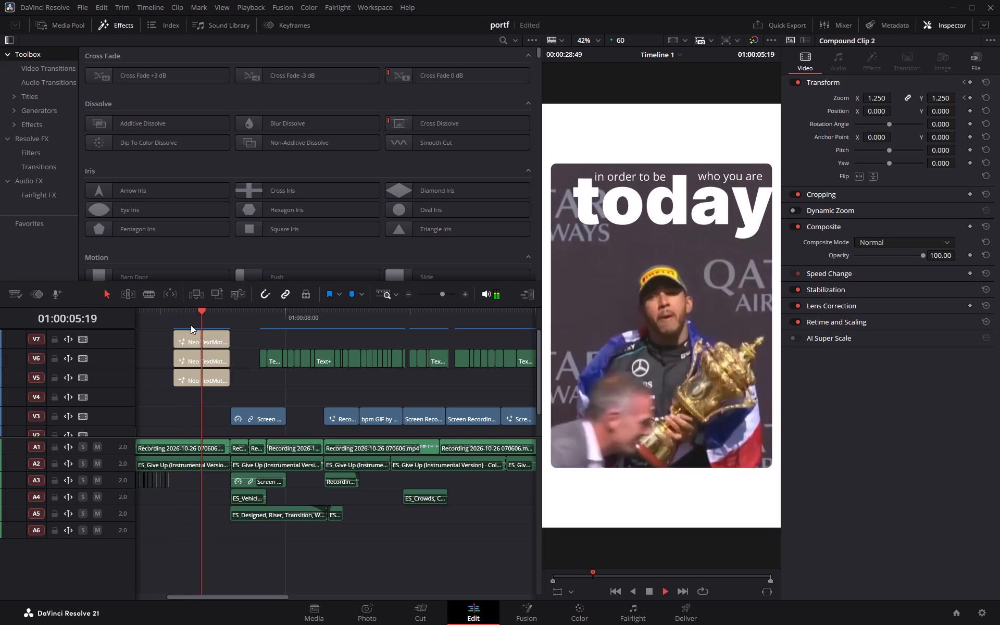
left_click_drag(191, 325, 196, 325)
left_click(196, 325)
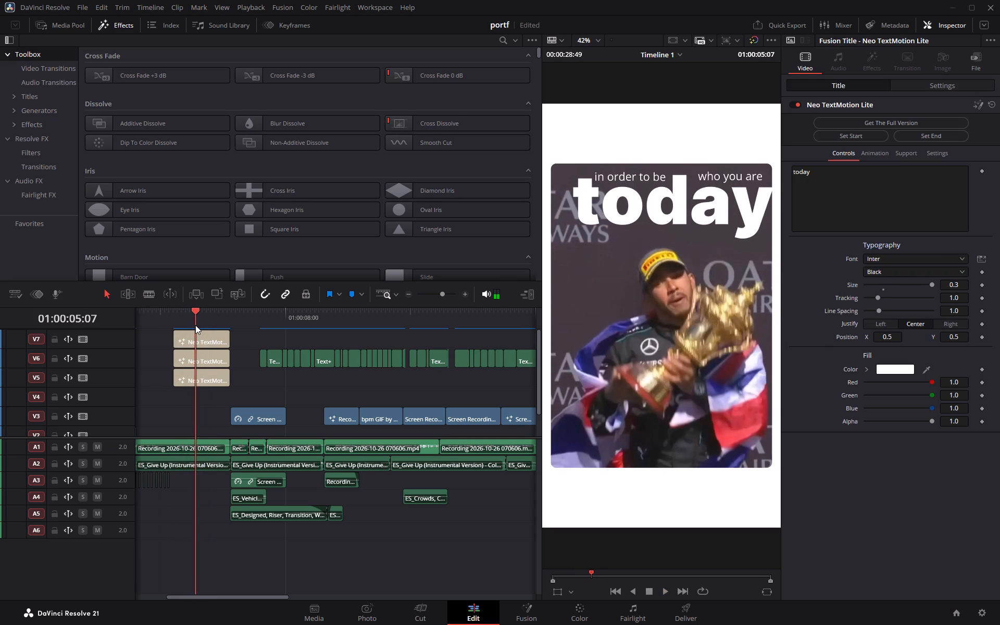
key("space")
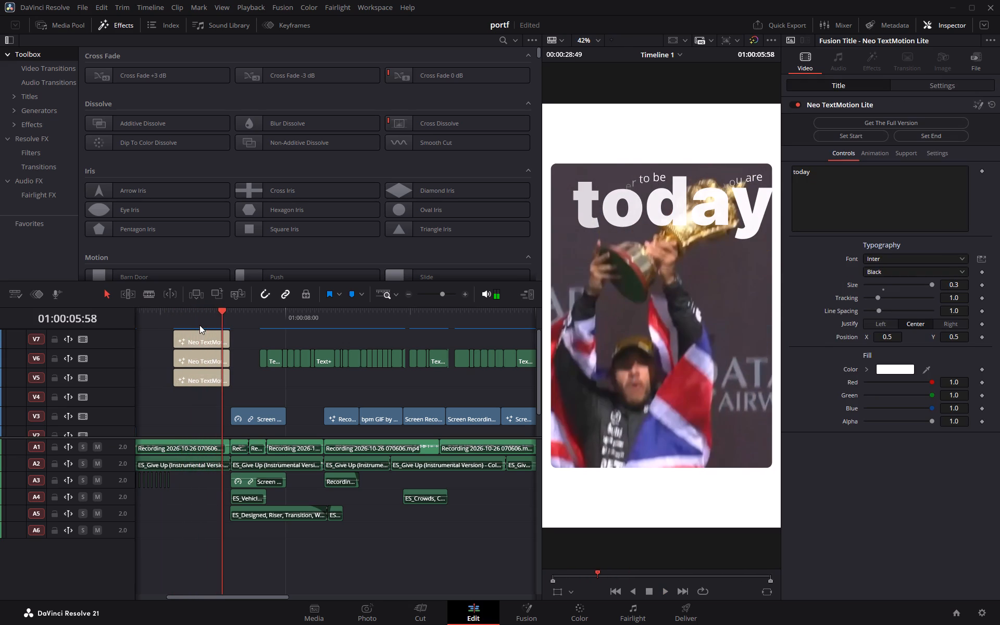
left_click_drag(218, 317, 200, 316)
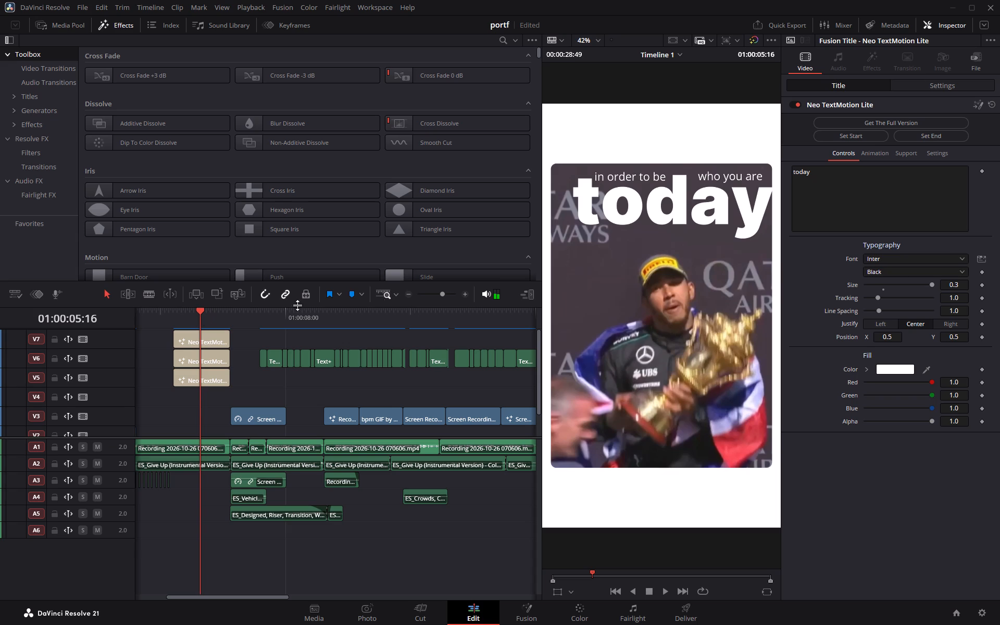
Shift the "today" title on V7 slightly left and down over the trophy shot using the viewer's Transform overlay.
left_click(215, 340)
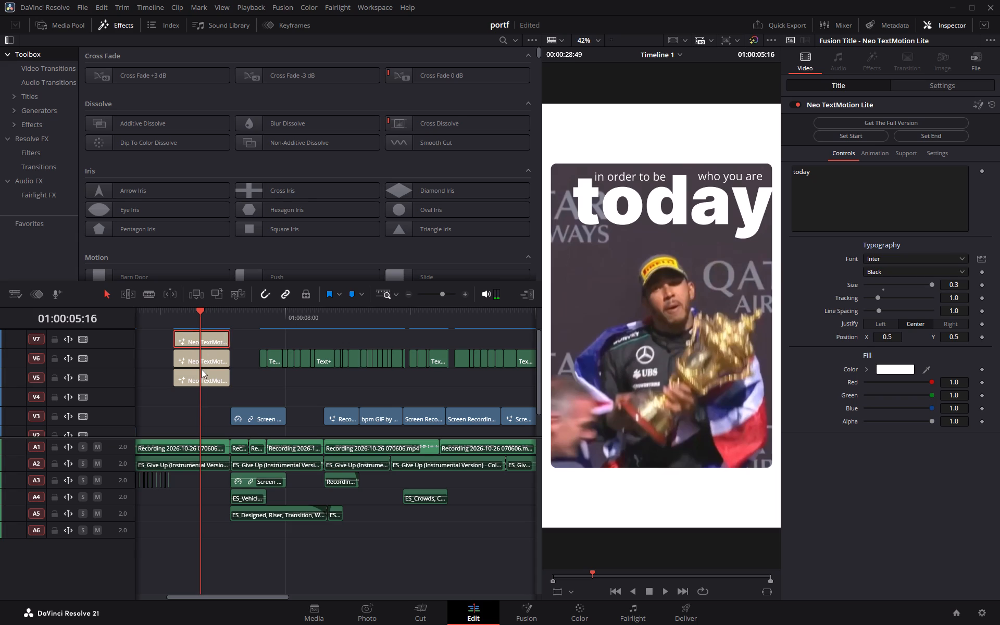
left_click(204, 379)
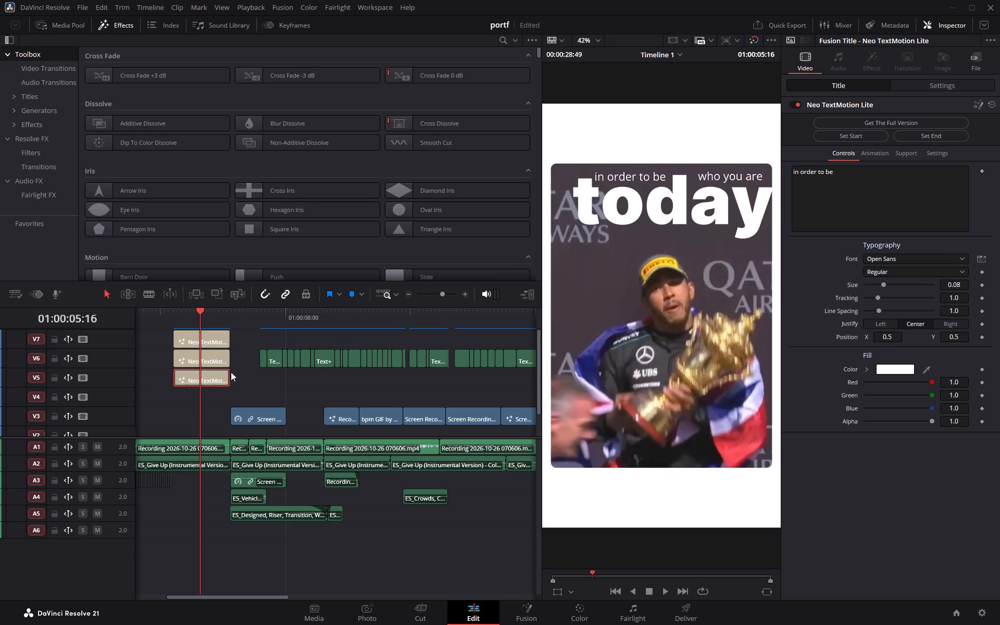
left_click(215, 358)
left_click(212, 341)
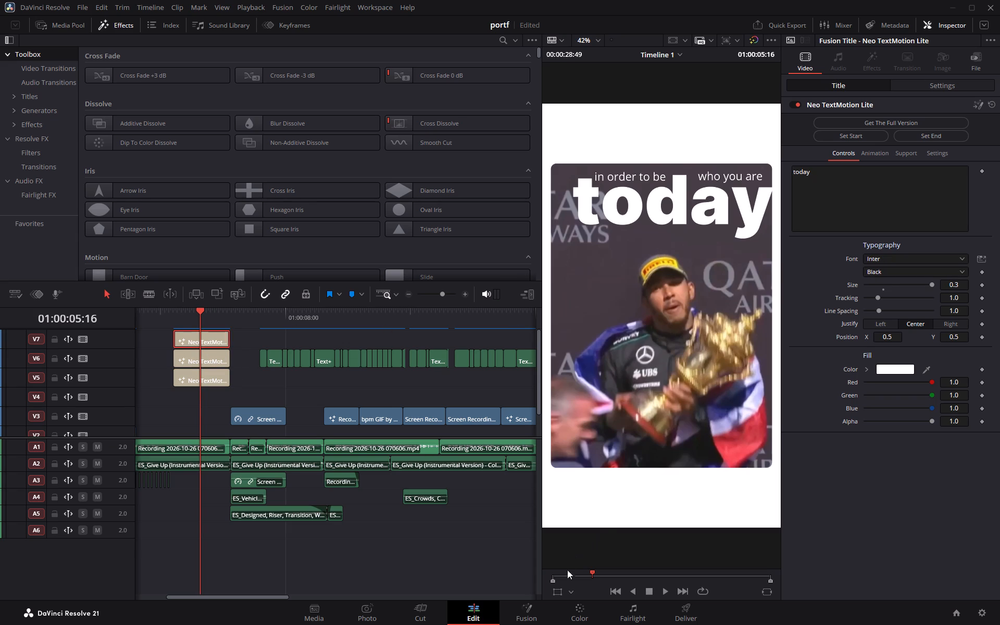
left_click(557, 589)
left_click_drag(667, 282, 660, 285)
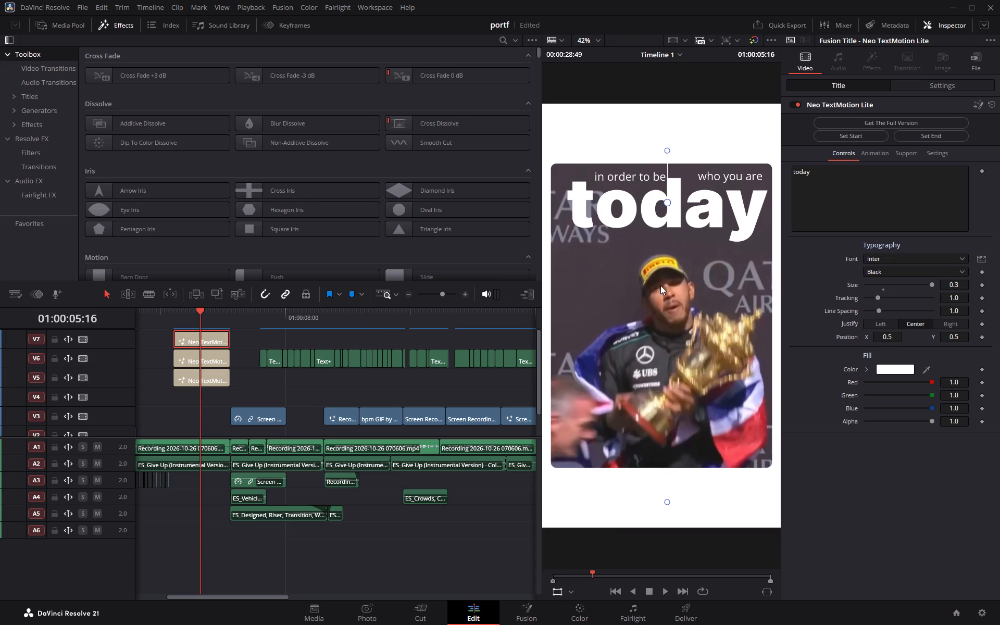
left_click_drag(660, 285, 658, 287)
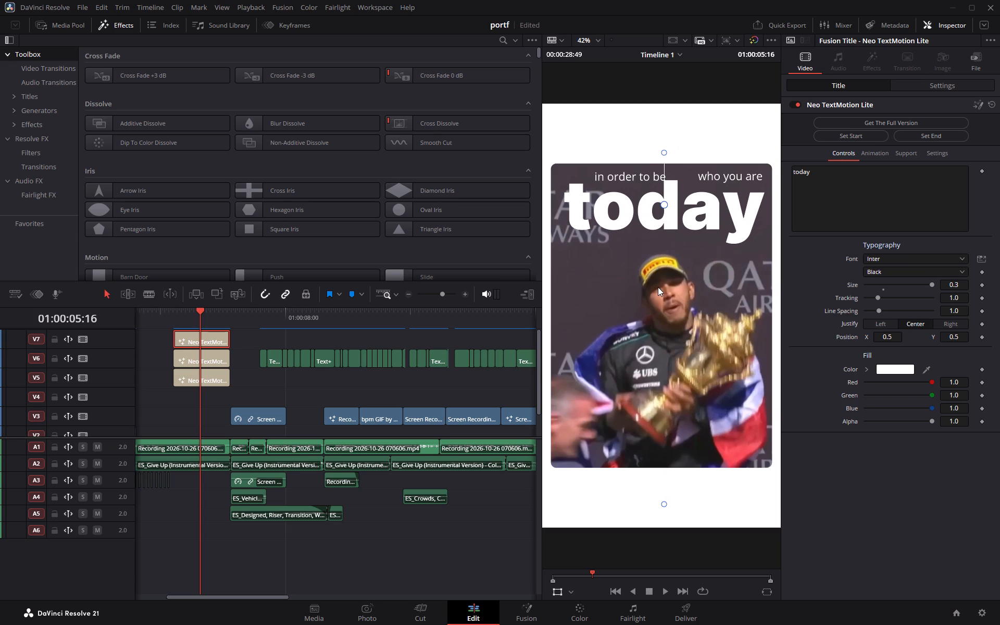
Stretch the "today" title's transform frame slightly wider and noticeably taller in the viewer.
scroll(658, 287, "down", 15)
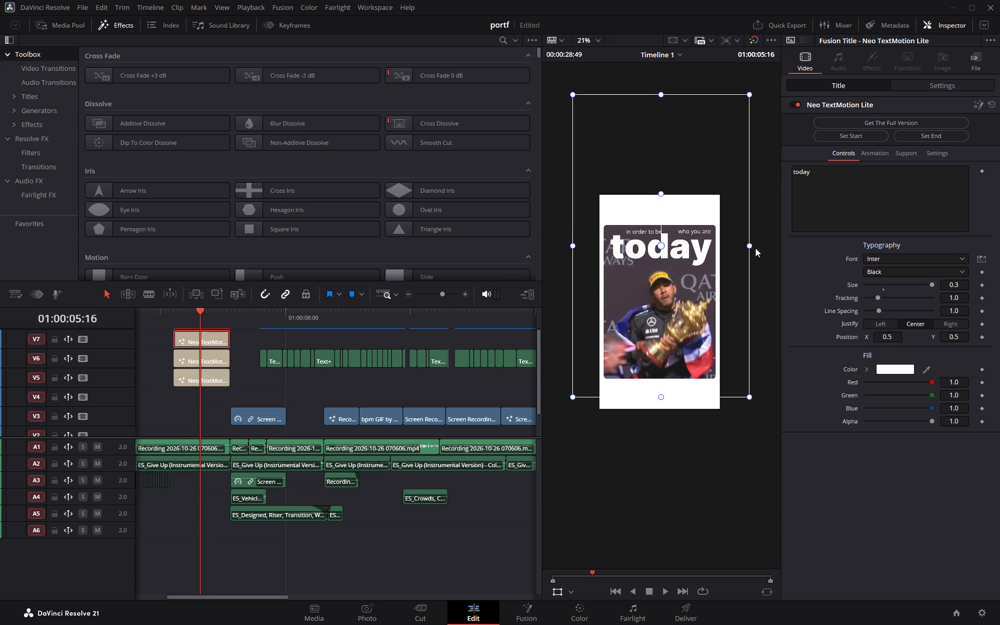
left_click(751, 246)
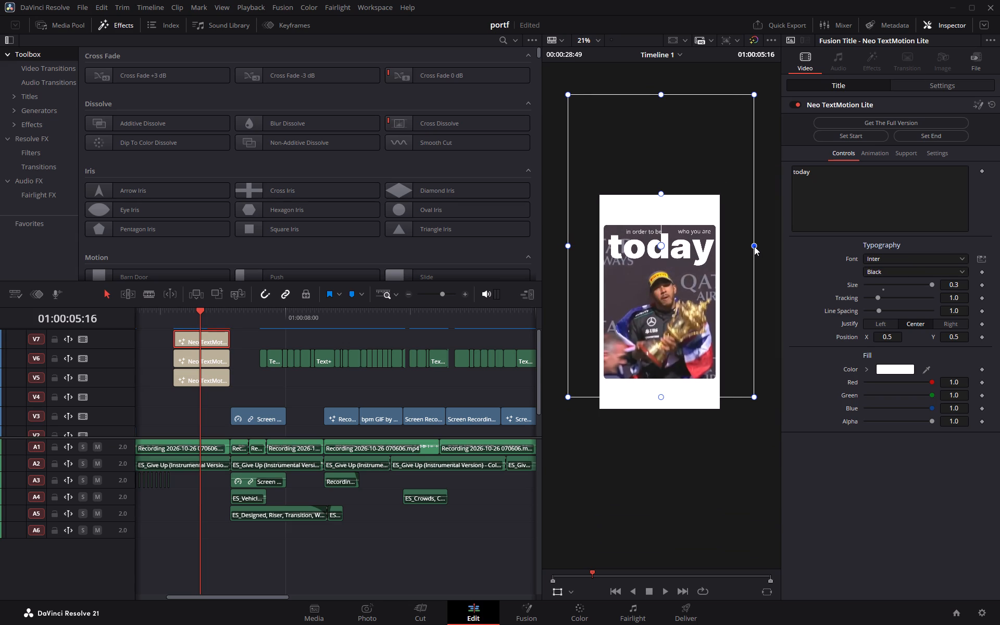
left_click_drag(661, 397, 660, 403)
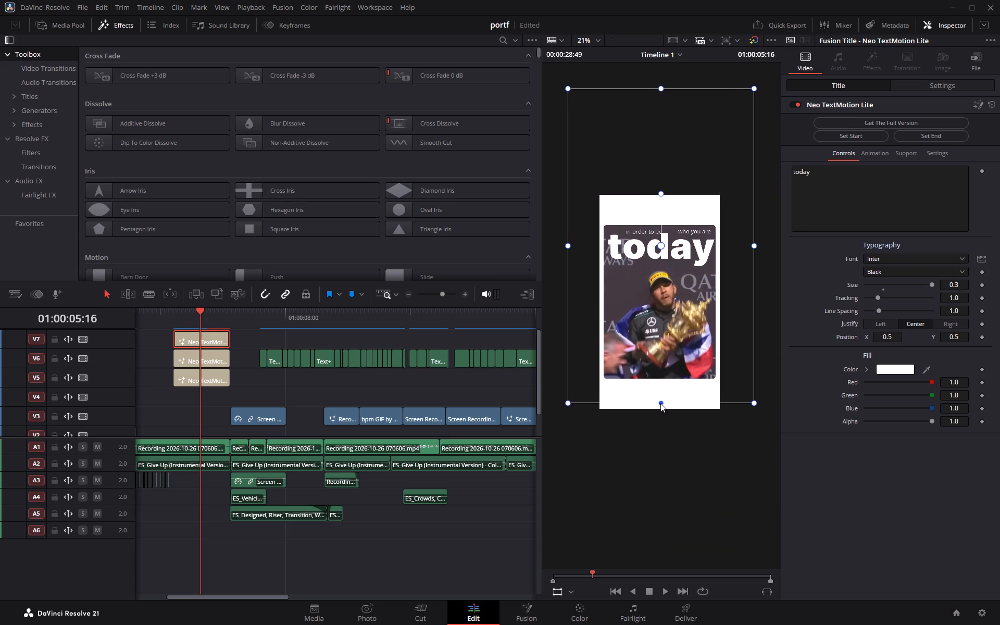
left_click_drag(660, 403, 656, 427)
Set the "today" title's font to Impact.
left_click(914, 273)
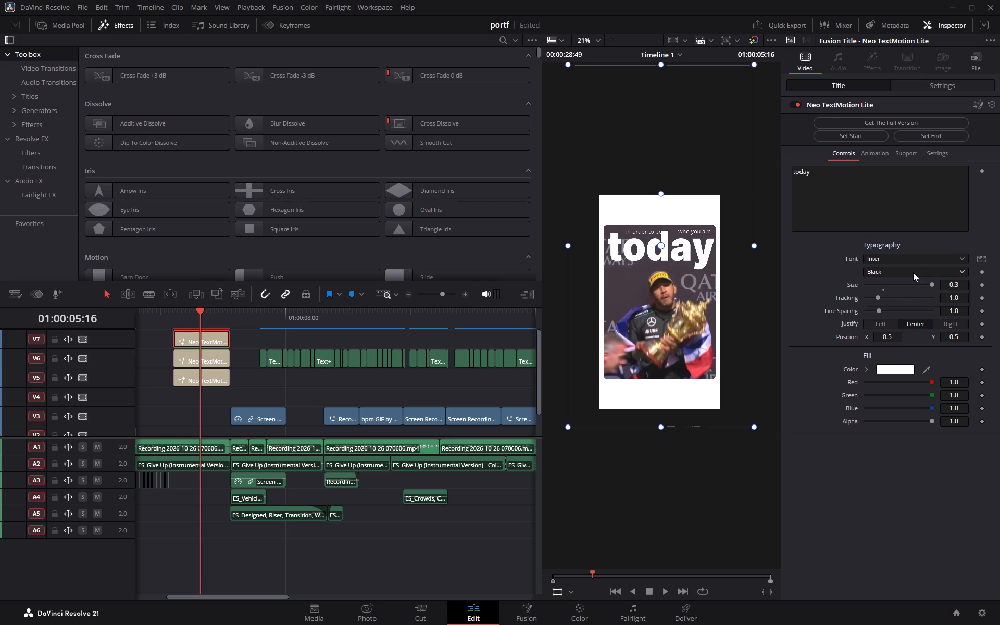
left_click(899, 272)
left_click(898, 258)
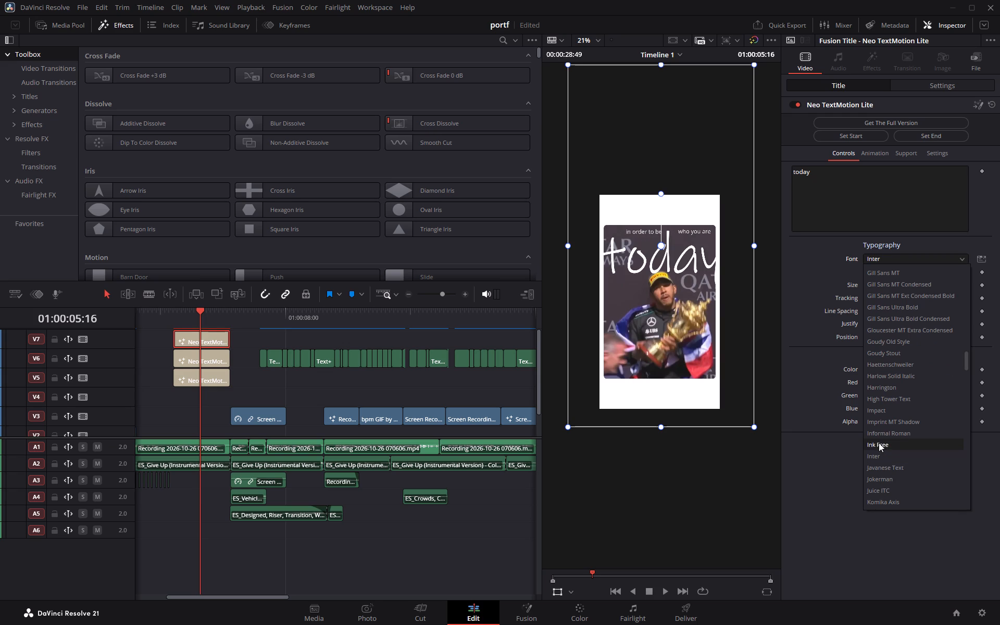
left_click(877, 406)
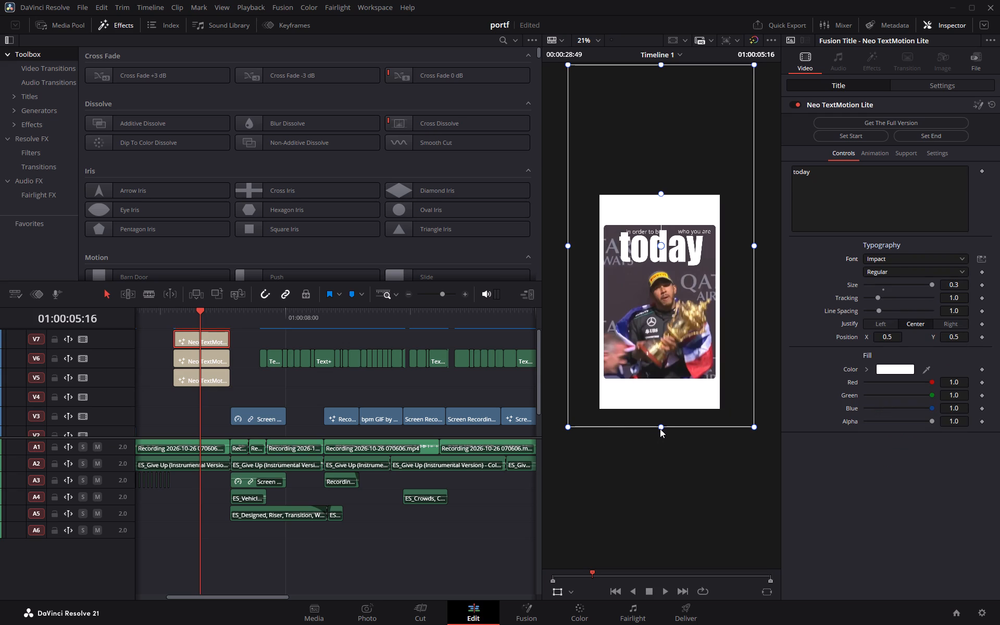
Readjust the vertical stretch of the "today" title's transform frame in the viewer, making it slightly shorter overall.
left_click_drag(660, 428, 659, 414)
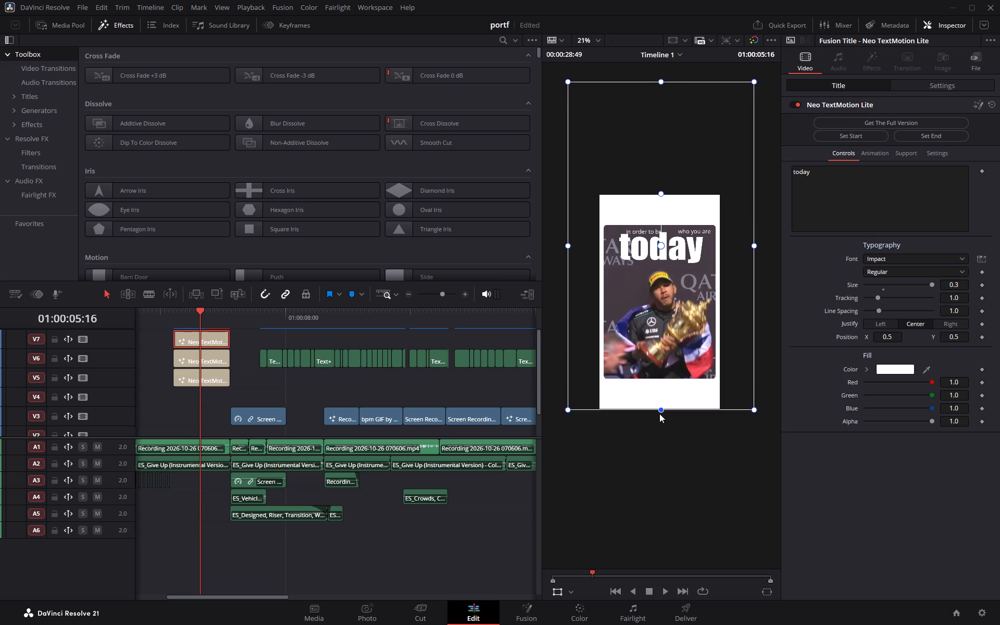
left_click_drag(659, 414, 656, 422)
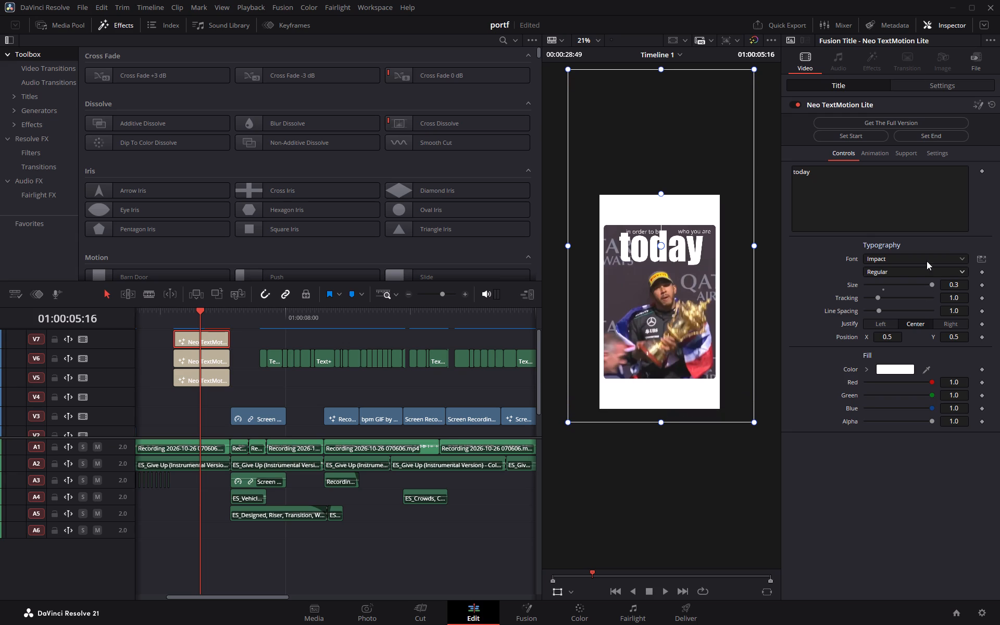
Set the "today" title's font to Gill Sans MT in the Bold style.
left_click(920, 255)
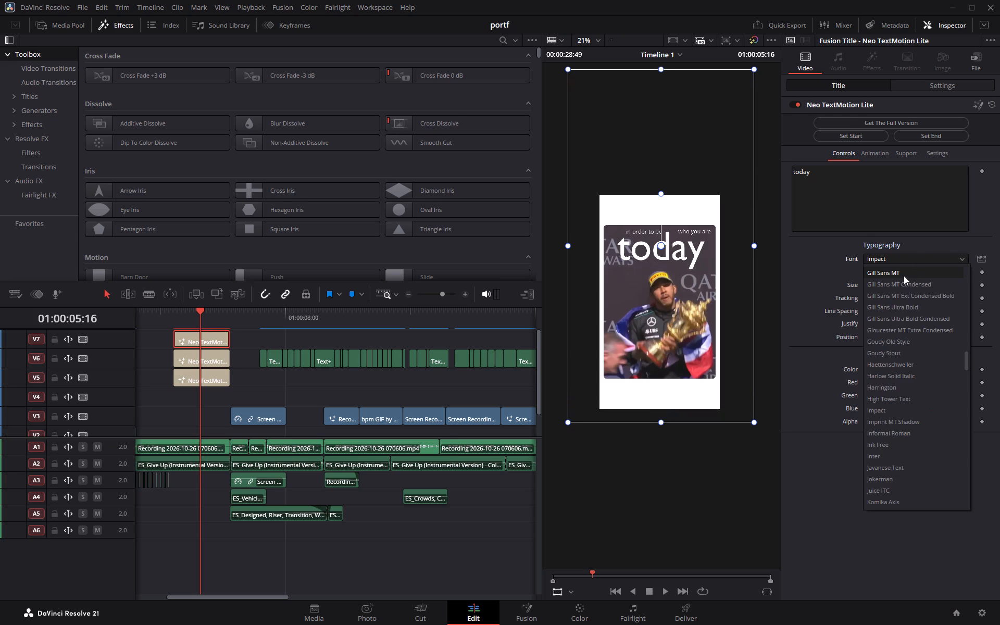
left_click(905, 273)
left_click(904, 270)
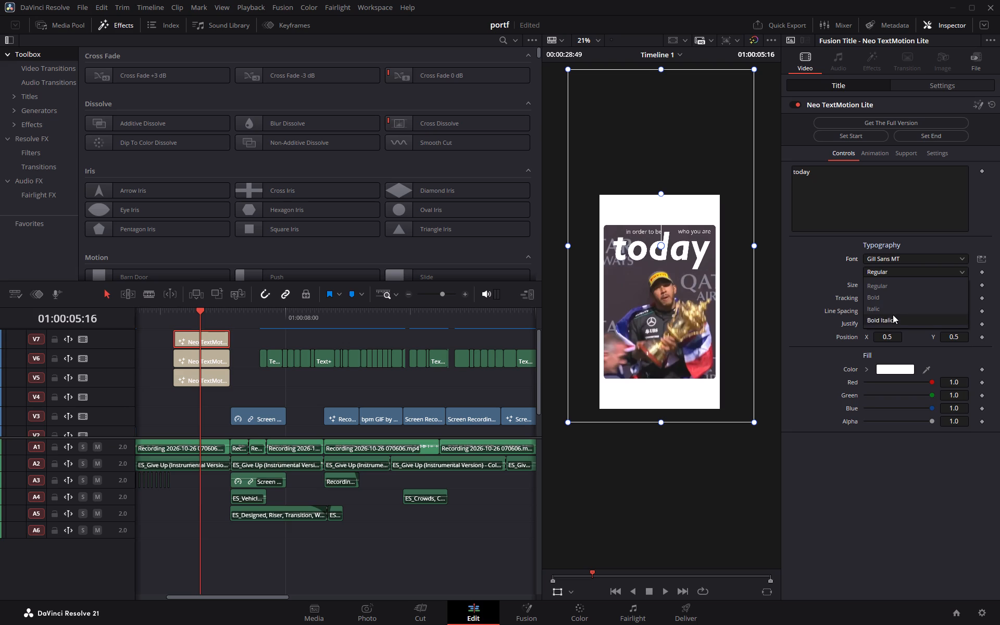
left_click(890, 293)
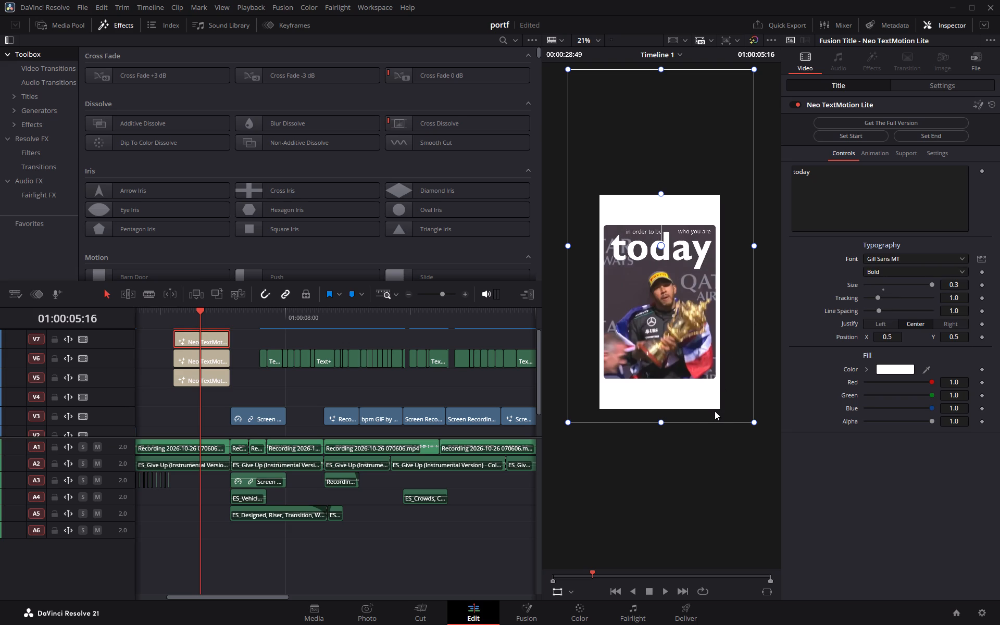
Set the "today" title's font to Javanese Text and check which styles it offers.
left_click(916, 258)
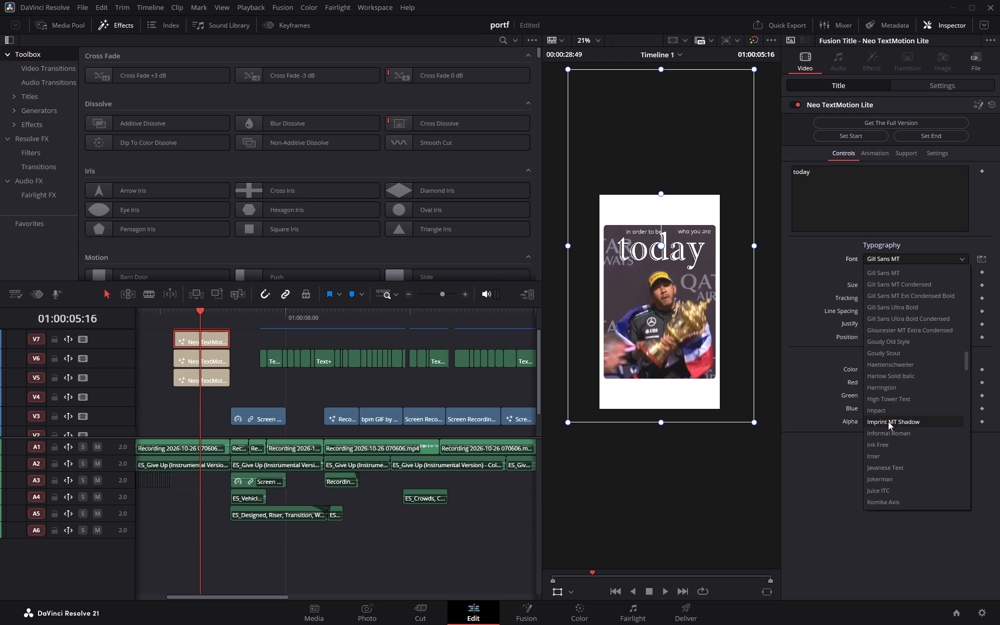
scroll(889, 438, "down", 1)
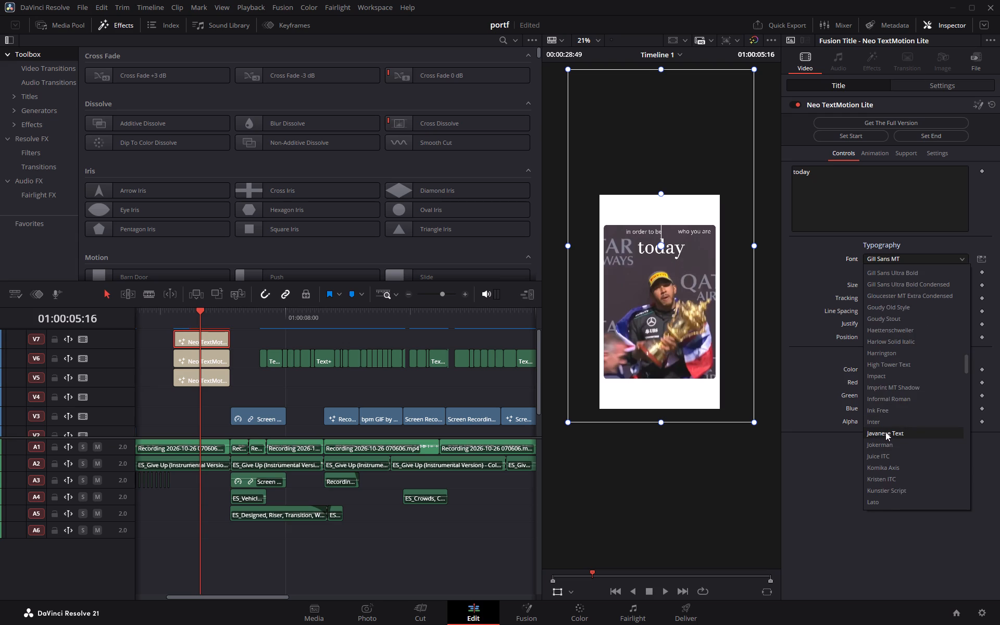
left_click(885, 432)
left_click(902, 261)
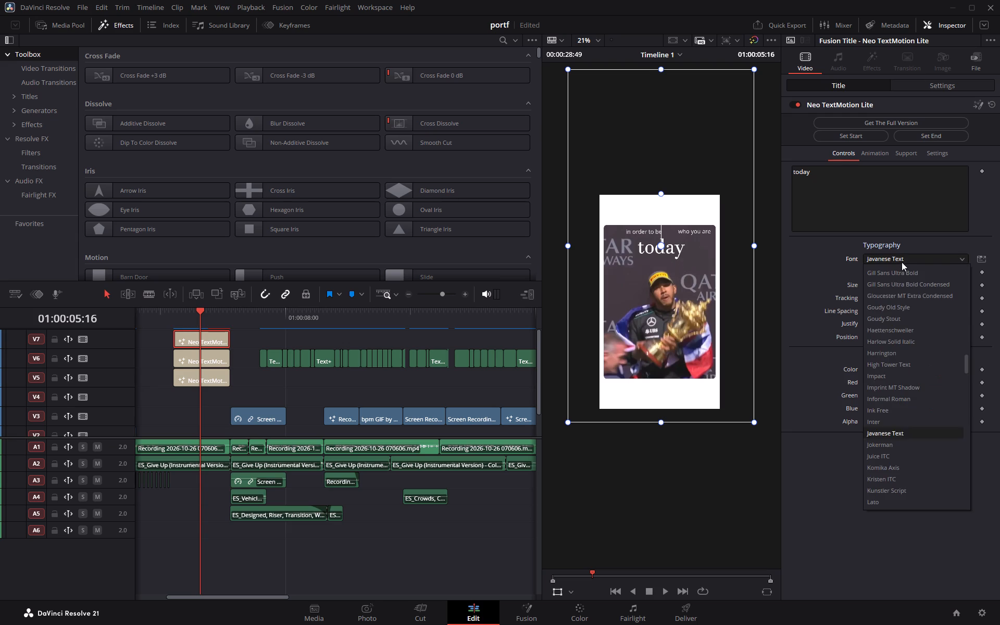
left_click(895, 261)
left_click(893, 272)
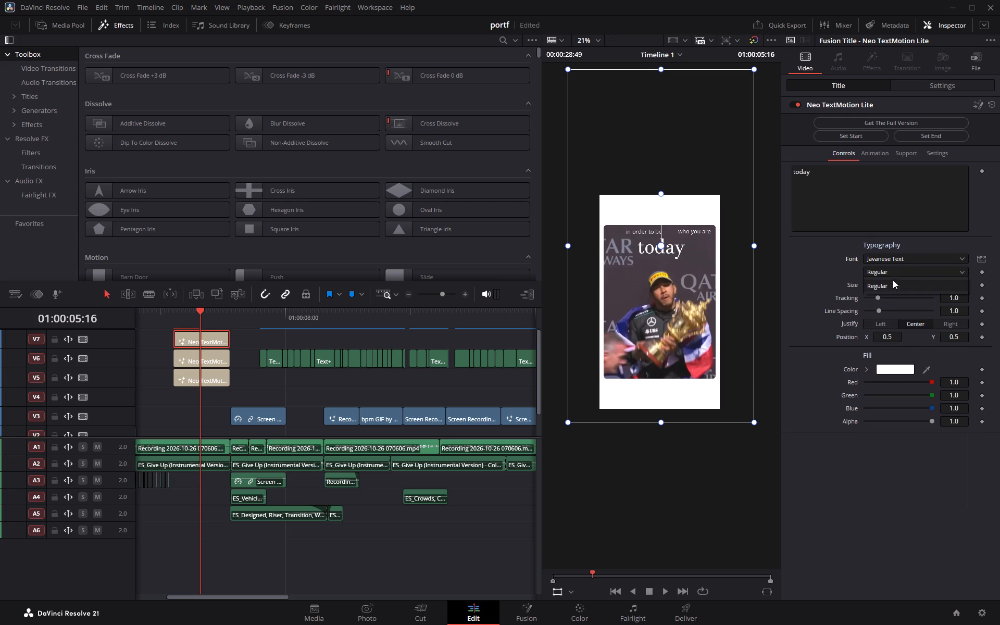
left_click(893, 271)
Preview other fonts on the "today" title and set its font to Inter.
left_click(894, 260)
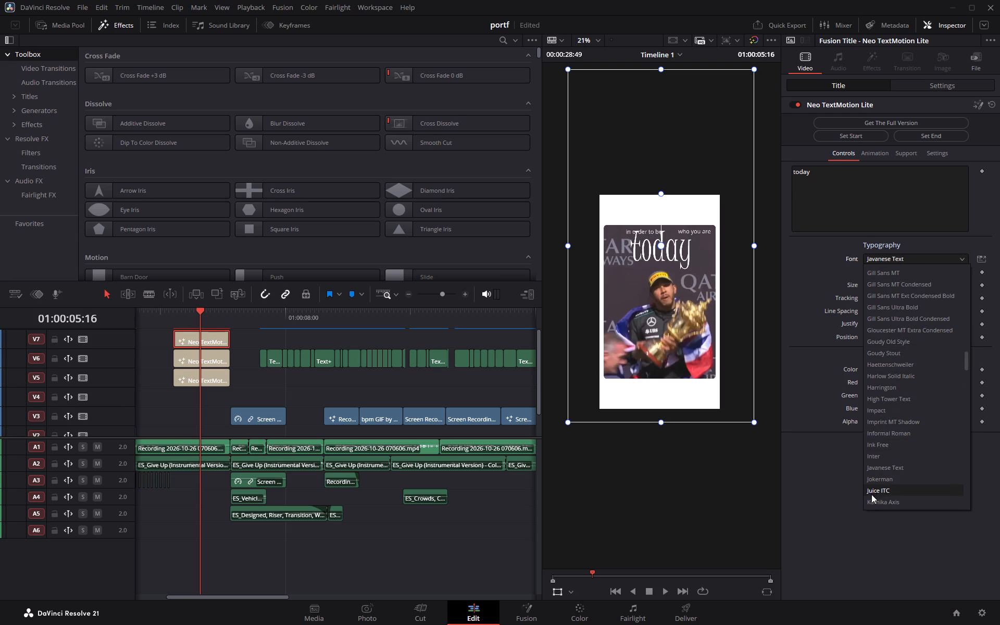
scroll(871, 500, "down", 1)
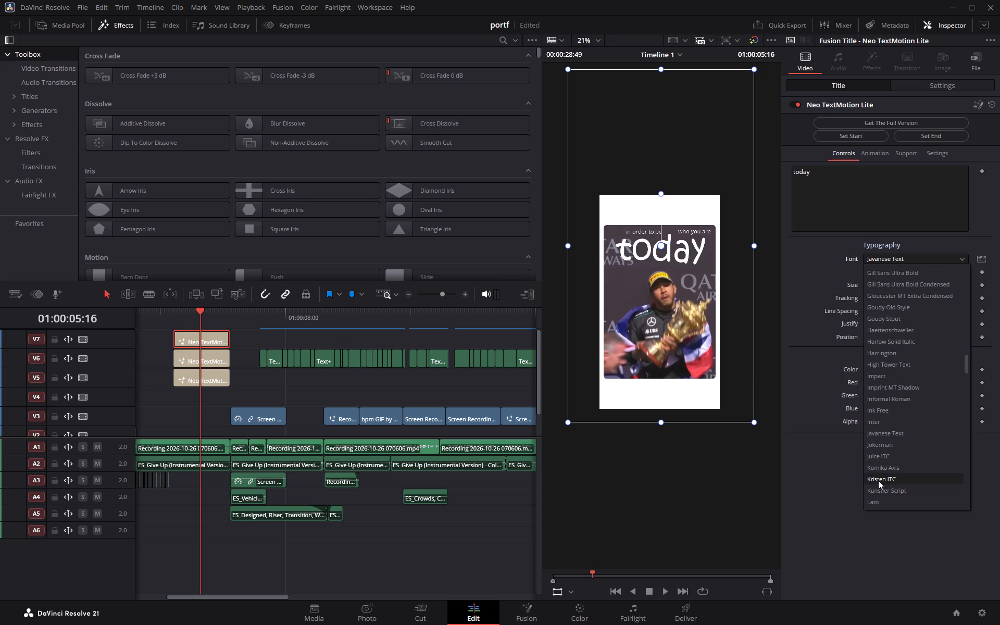
scroll(879, 491, "down", 1)
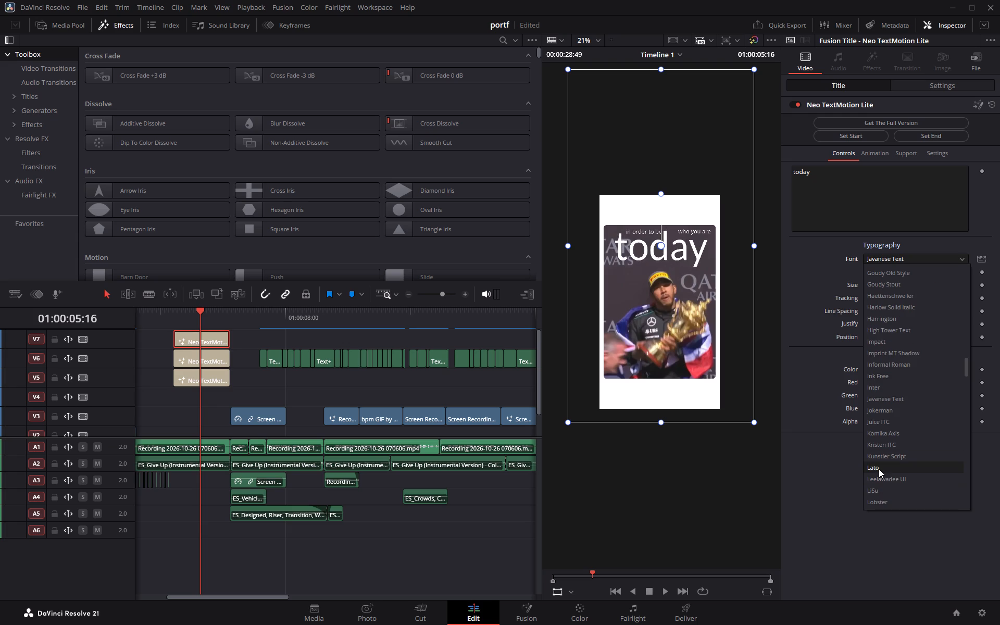
scroll(880, 484, "down", 1)
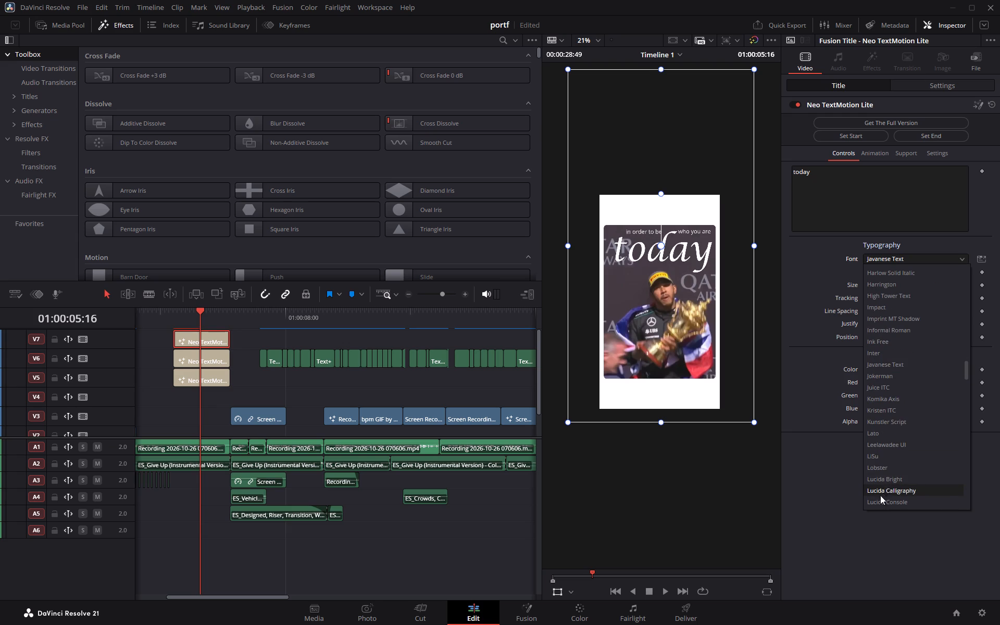
scroll(879, 498, "down", 1)
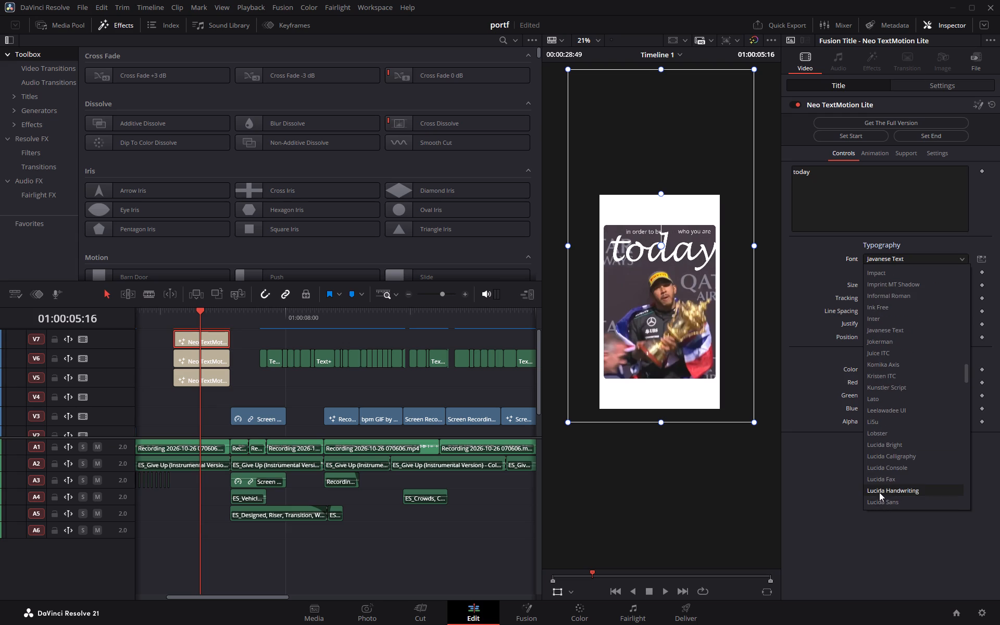
scroll(879, 493, "down", 1)
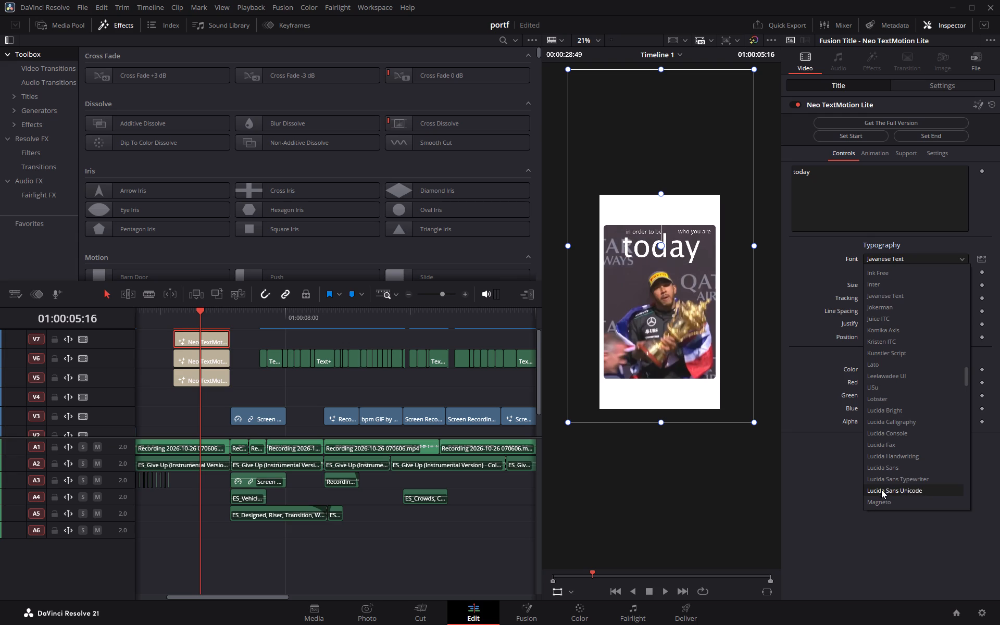
scroll(879, 501, "down", 1)
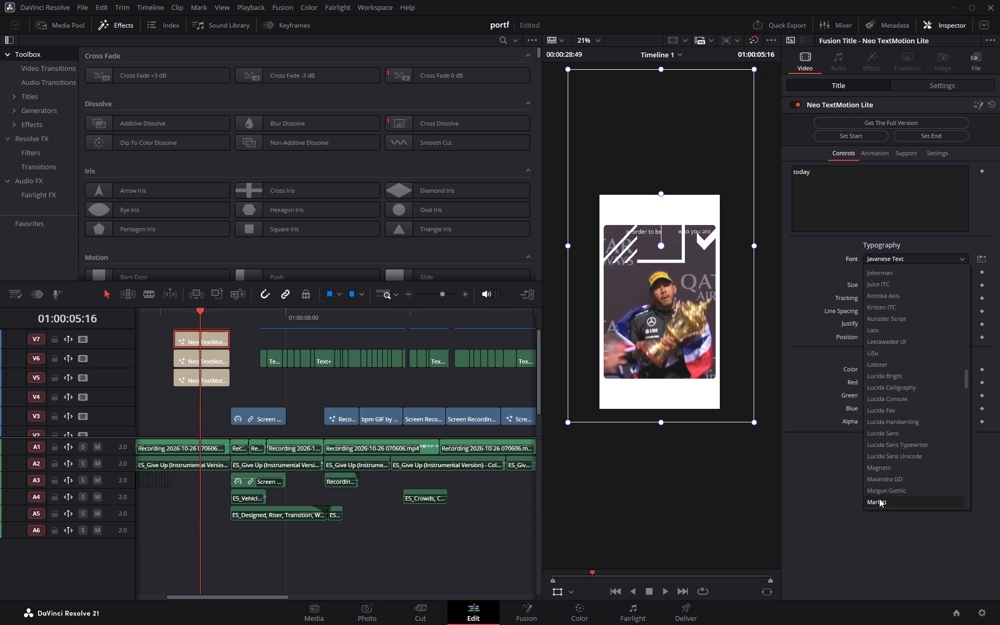
scroll(879, 501, "down", 1)
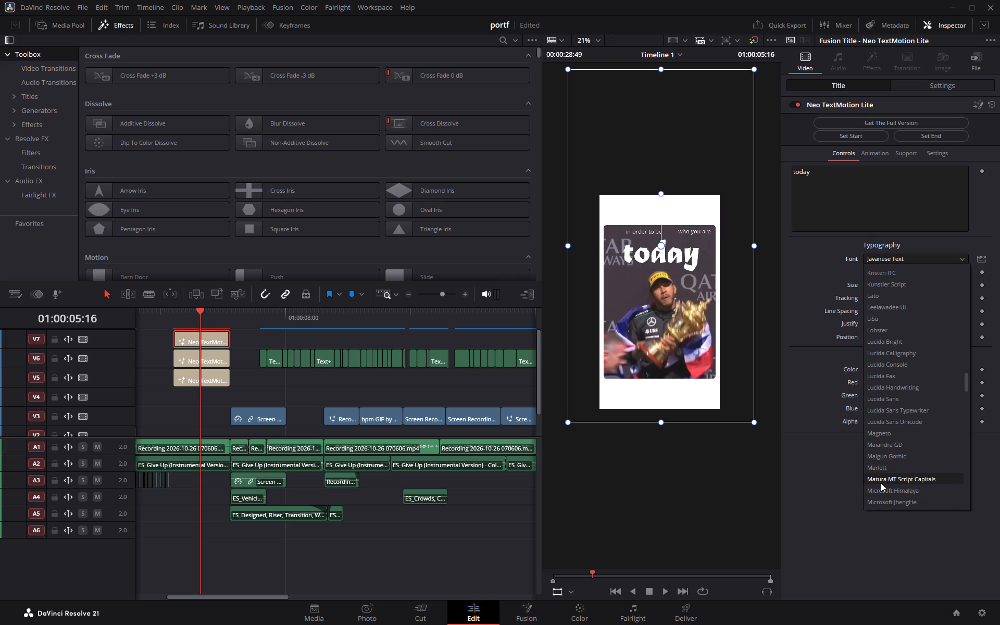
scroll(878, 494, "down", 1)
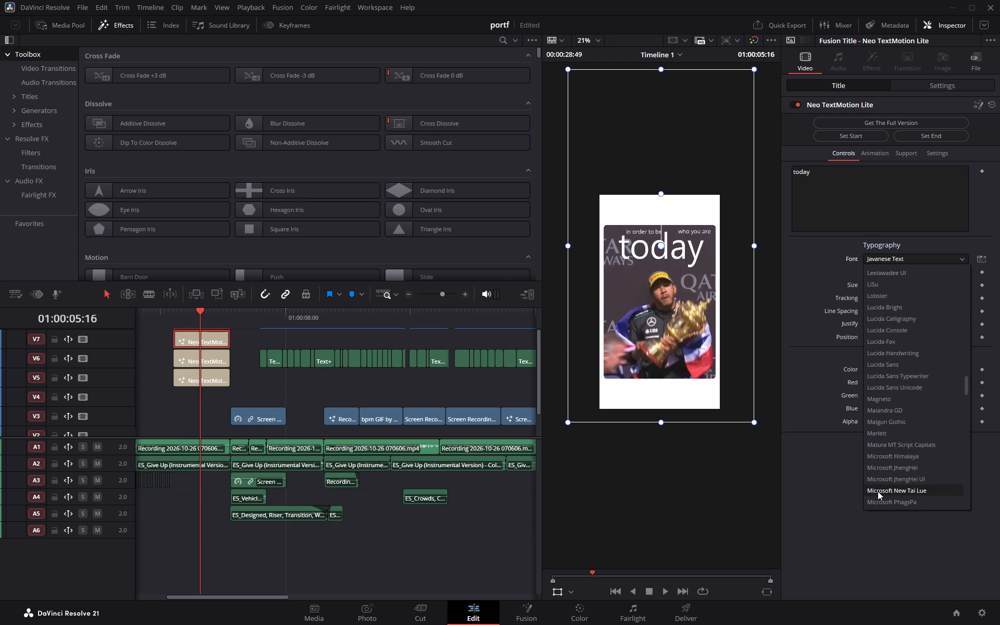
scroll(878, 491, "down", 4)
scroll(878, 489, "down", 17)
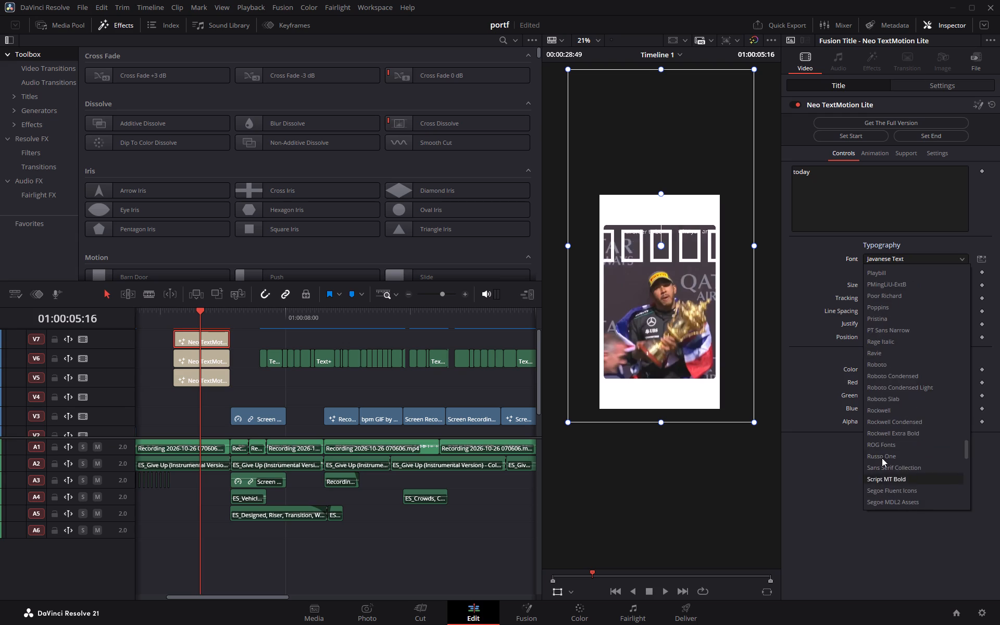
scroll(899, 355, "up", 2)
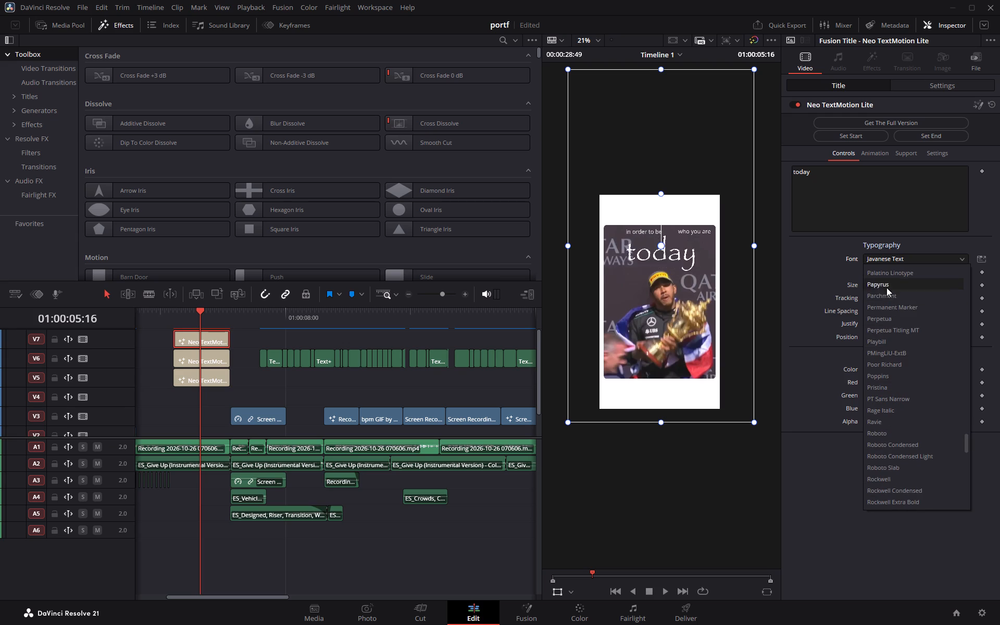
scroll(889, 294, "up", 2)
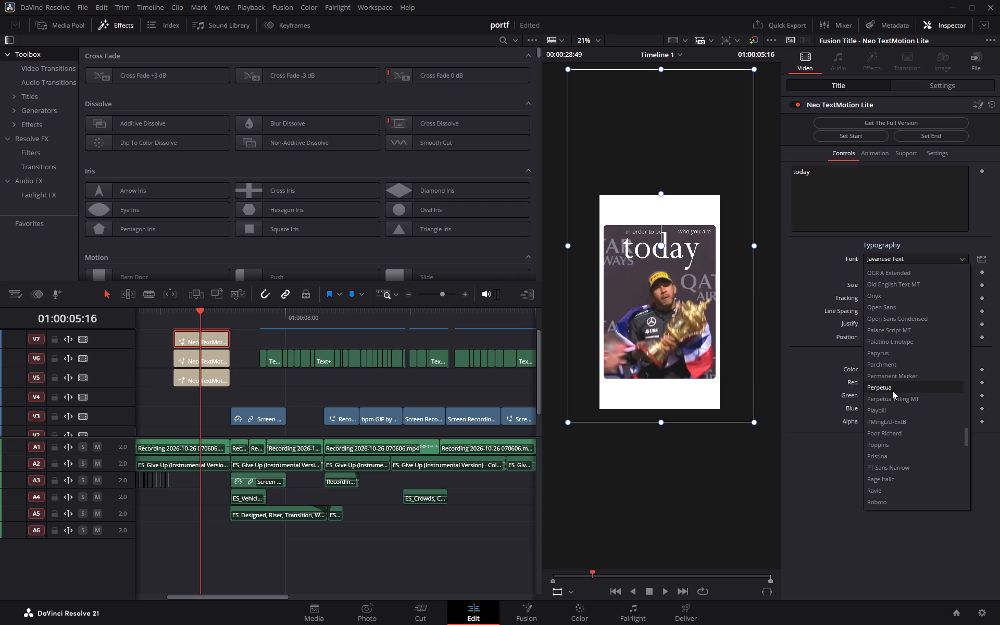
scroll(892, 391, "up", 5)
scroll(892, 391, "up", 20)
scroll(892, 391, "up", 3)
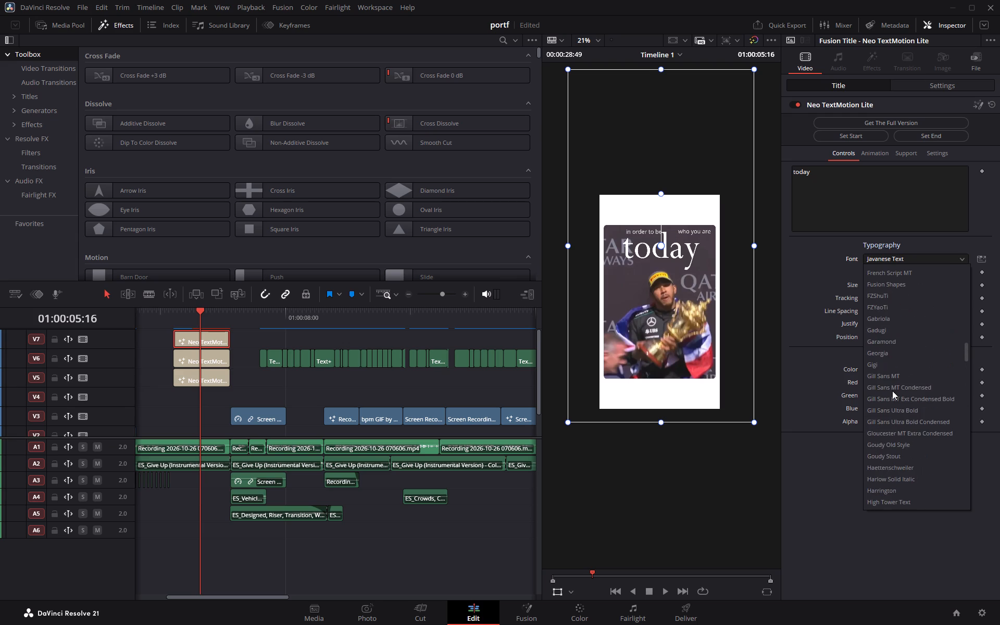
scroll(892, 391, "down", 4)
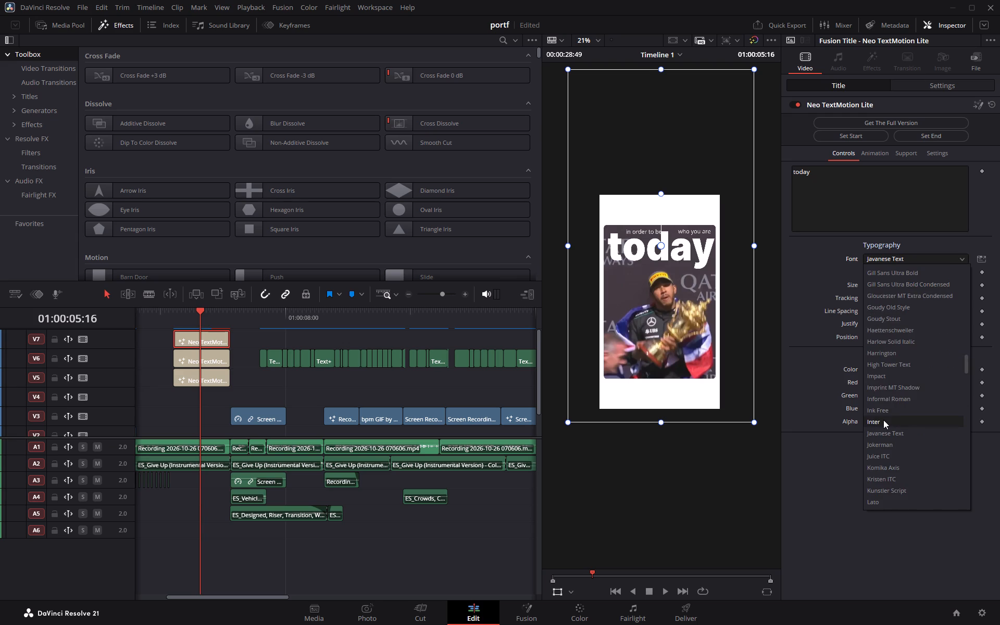
left_click(883, 420)
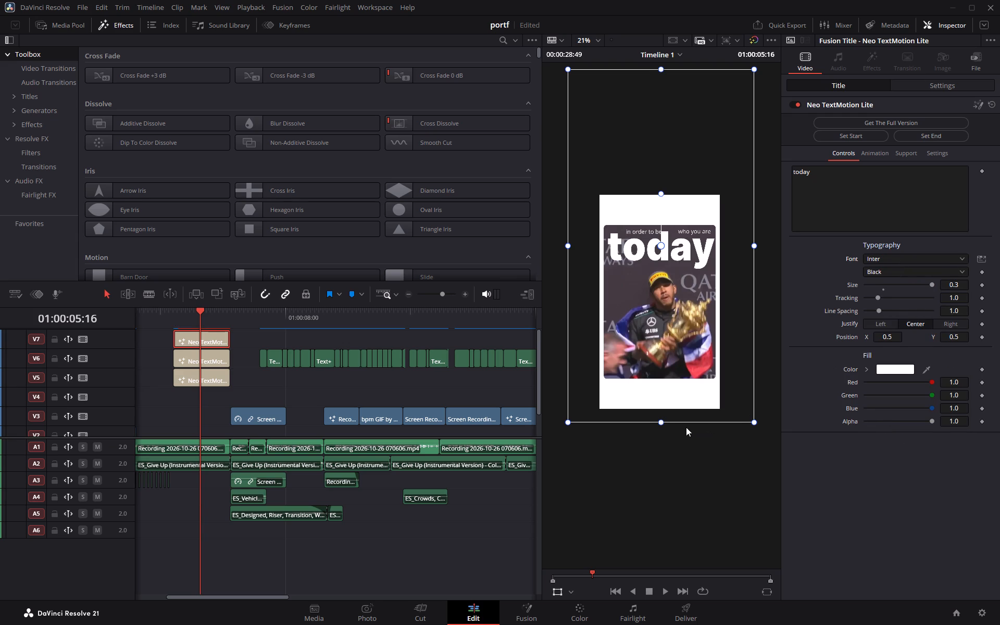
Stretch the "today" title's transform frame slightly taller in the viewer and settle it slightly lower over the shot.
left_click_drag(661, 422, 657, 434)
left_click(649, 341)
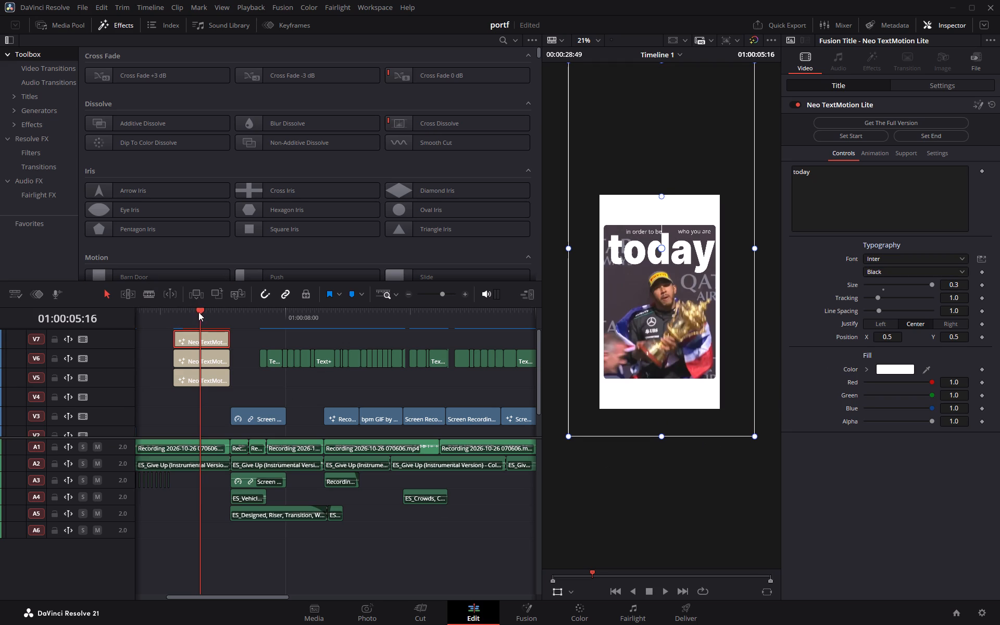
Split the "today" title on V7 at 01:00:05:45 and delete the part before the cut.
left_click_drag(199, 312, 199, 314)
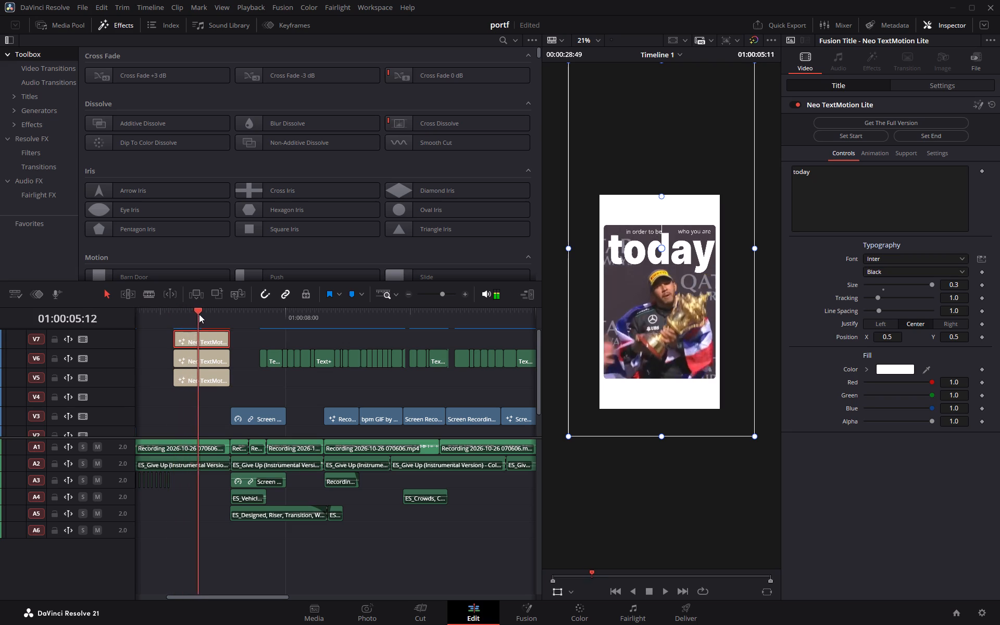
left_click_drag(199, 314, 212, 317)
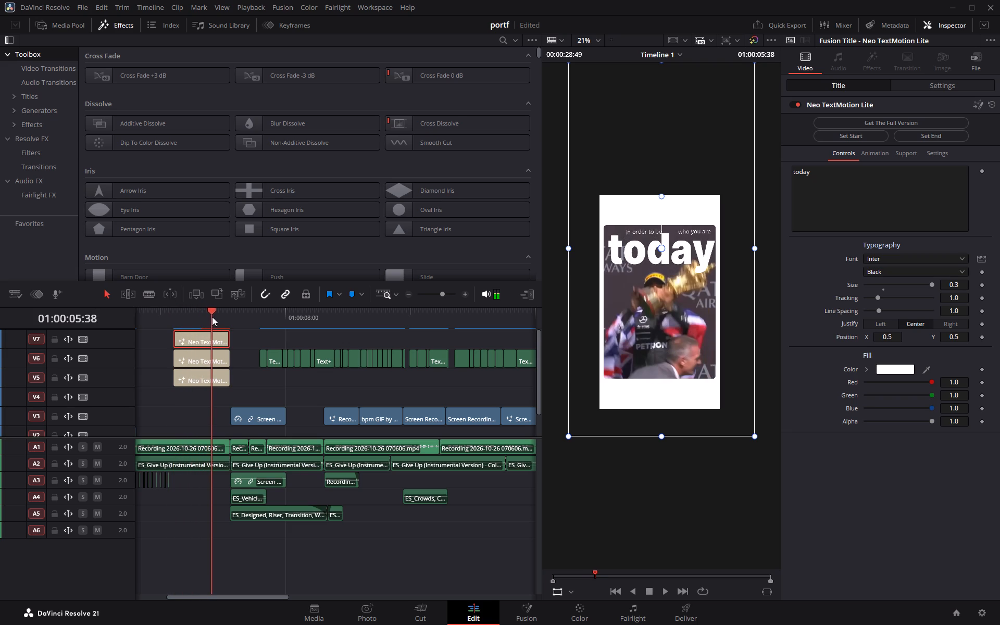
left_click_drag(212, 317, 217, 319)
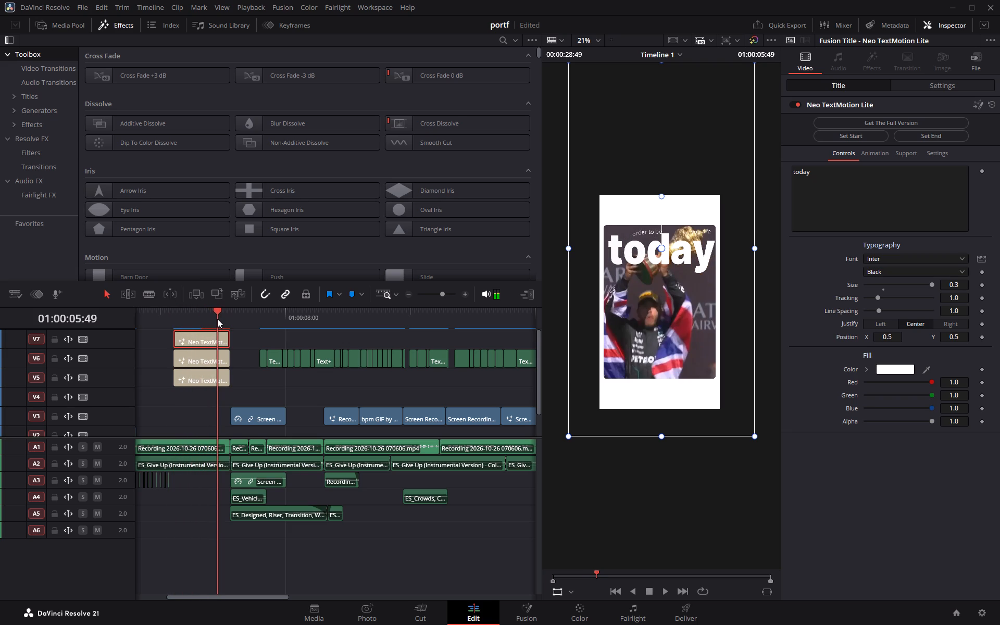
left_click_drag(217, 319, 186, 320)
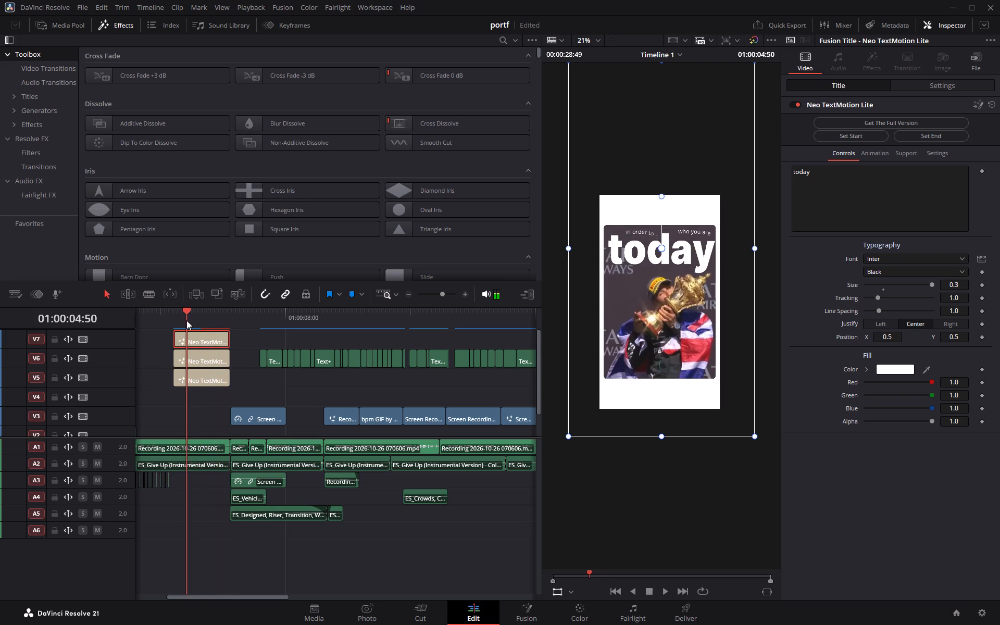
left_click_drag(186, 320, 218, 321)
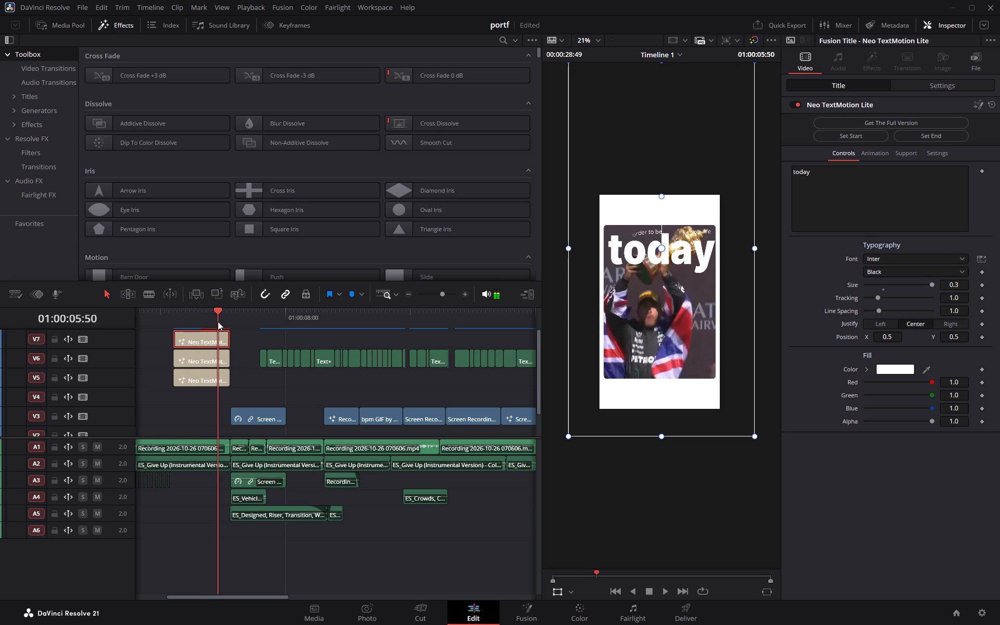
left_click_drag(218, 321, 215, 321)
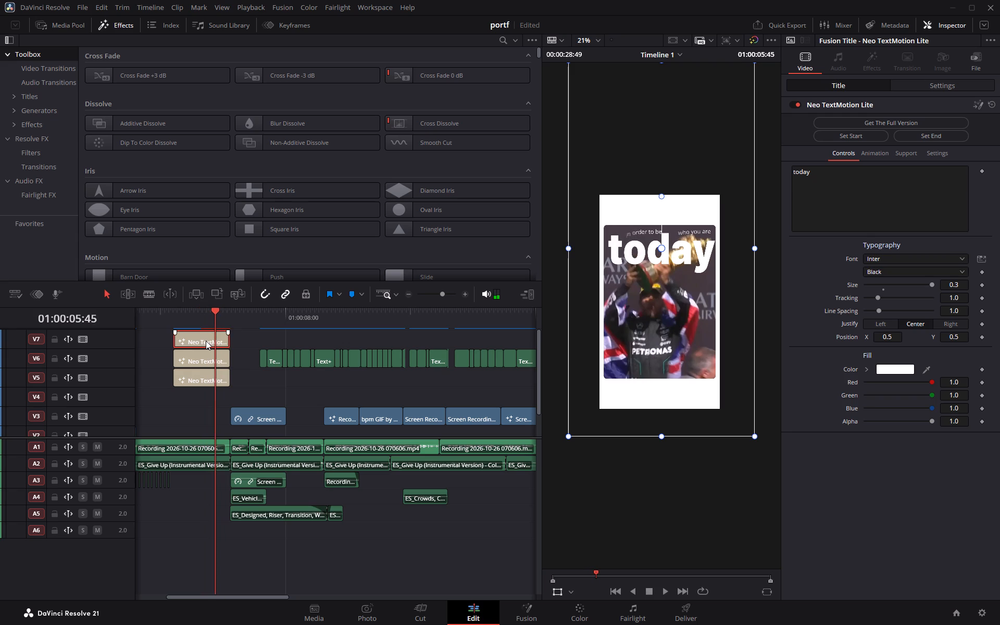
key("s")
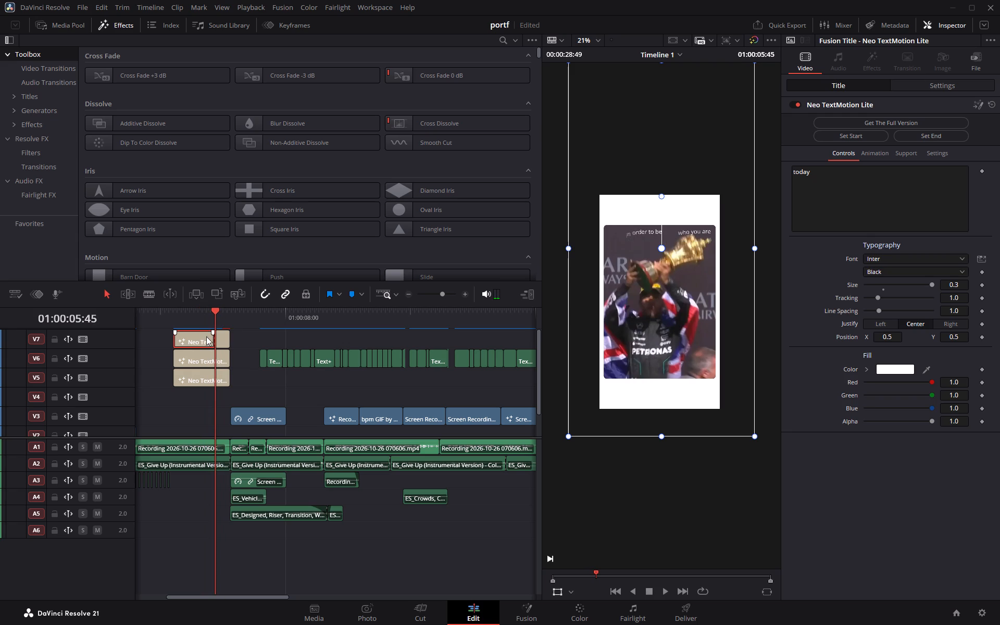
left_click(196, 337)
key("BackSpace")
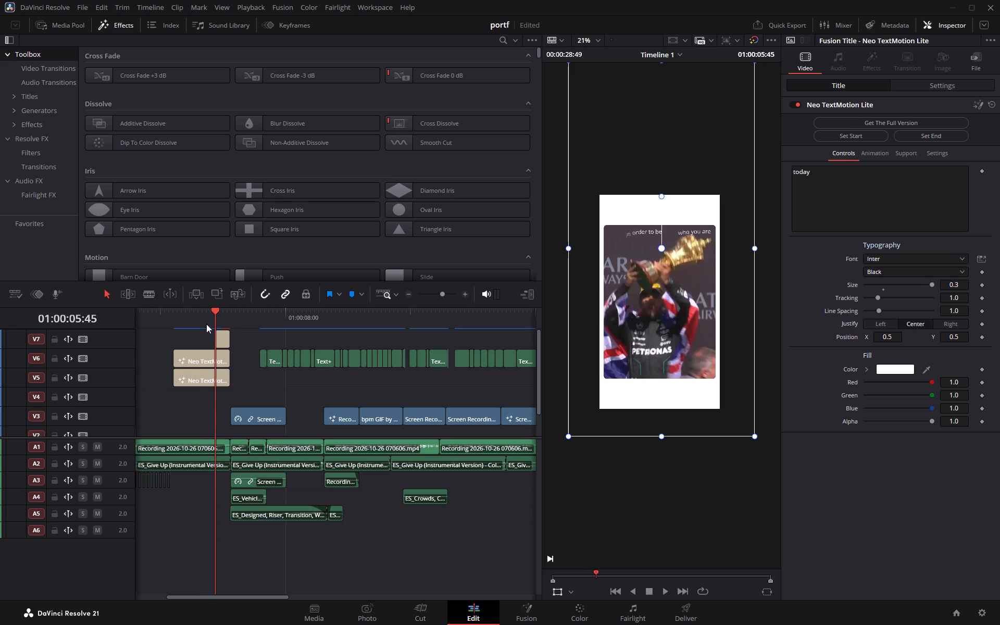
Set the animation start of the remaining "today" title on V7 at its first frame, 01:00:05:45.
left_click_drag(214, 309, 220, 309)
left_click_drag(215, 309, 222, 309)
left_click(221, 310)
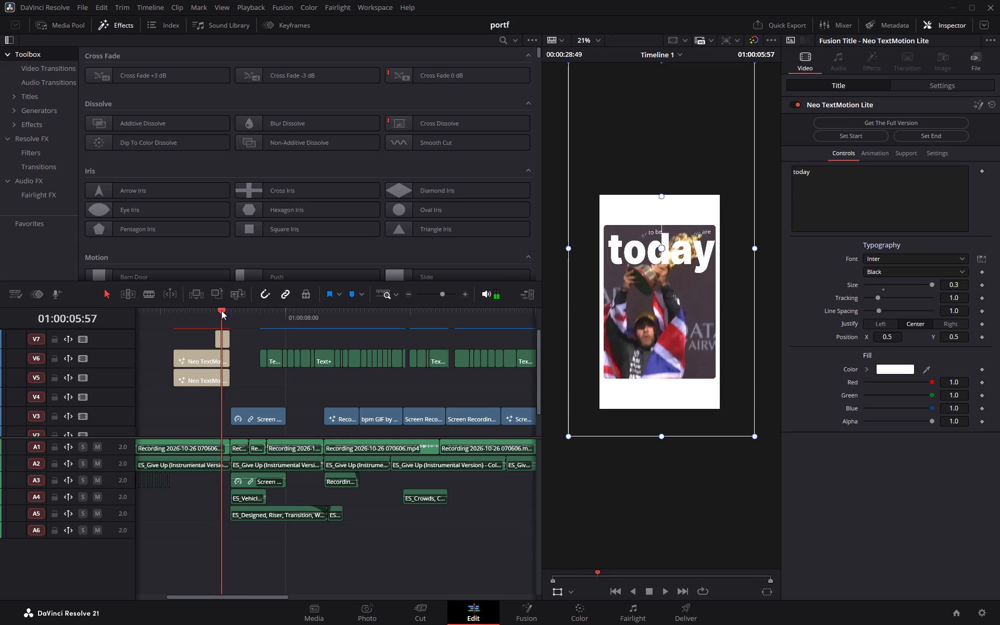
left_click(227, 343)
left_click(222, 310)
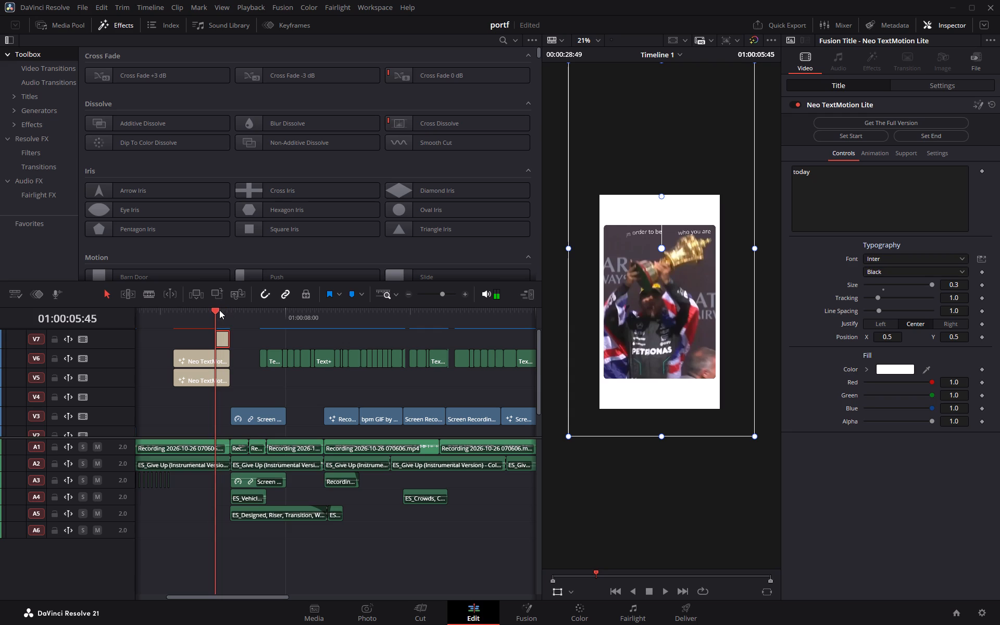
left_click(848, 135)
Preview the "today" title's letter-by-letter entrance frame by frame from its start at 01:00:05:45.
left_click_drag(215, 309, 219, 308)
left_click_drag(219, 308, 220, 308)
left_click_drag(215, 309, 223, 310)
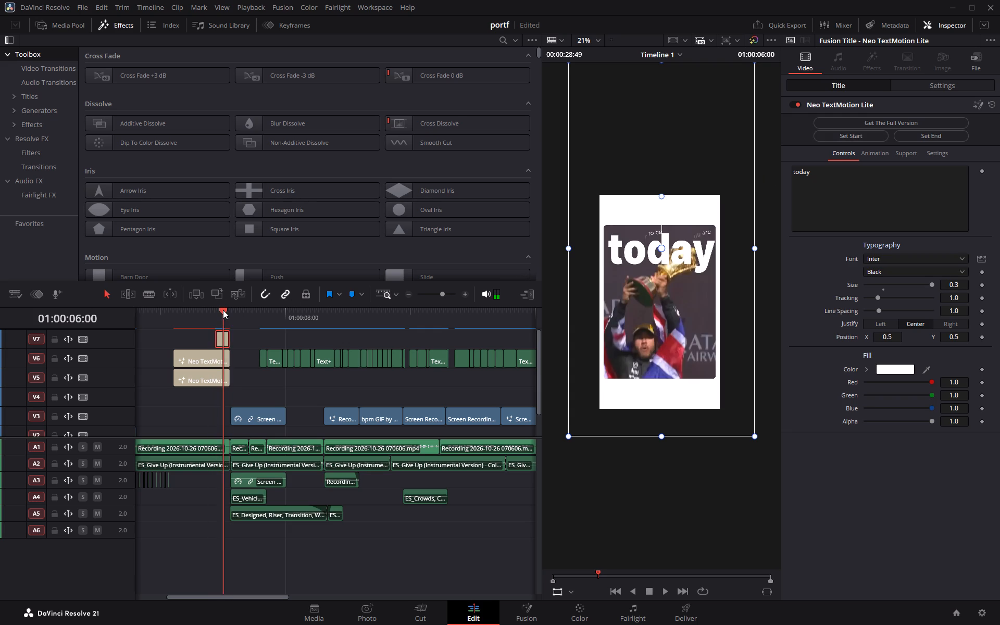
left_click_drag(223, 310, 220, 310)
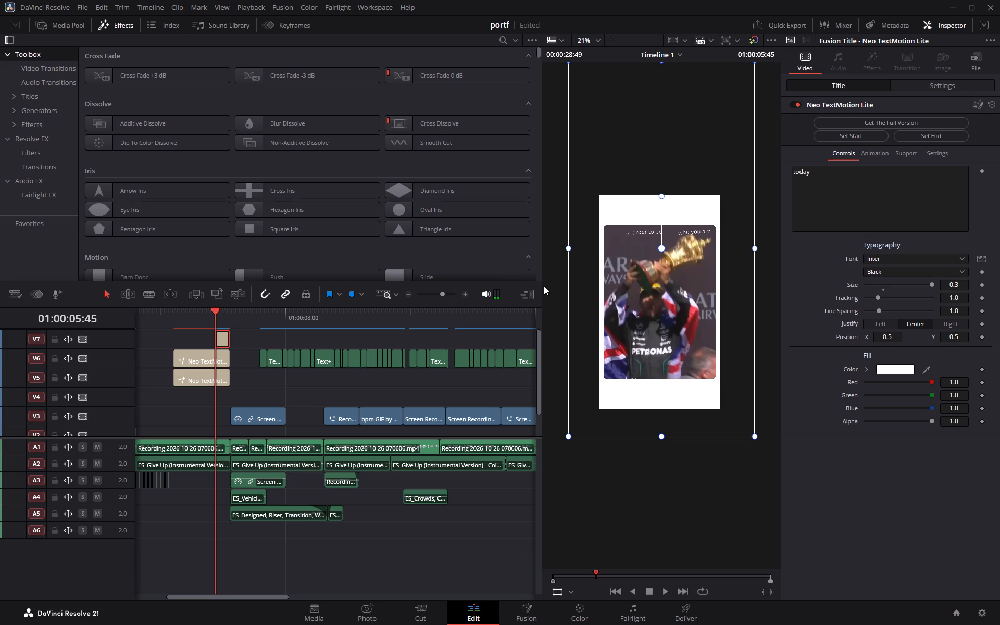
triple_click(465, 294)
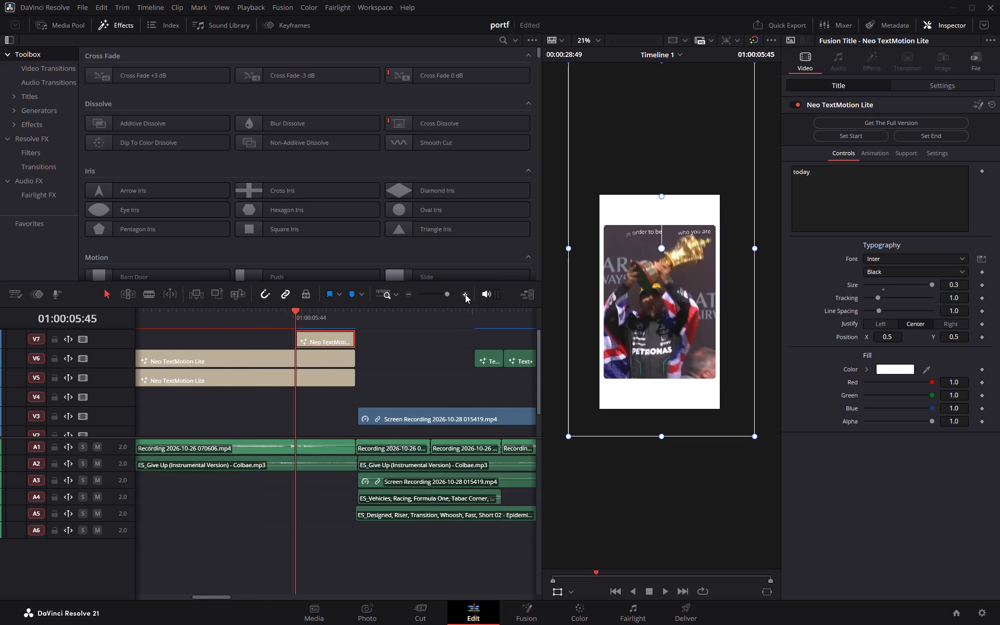
scroll(427, 328, "up", 3)
double_click(466, 296)
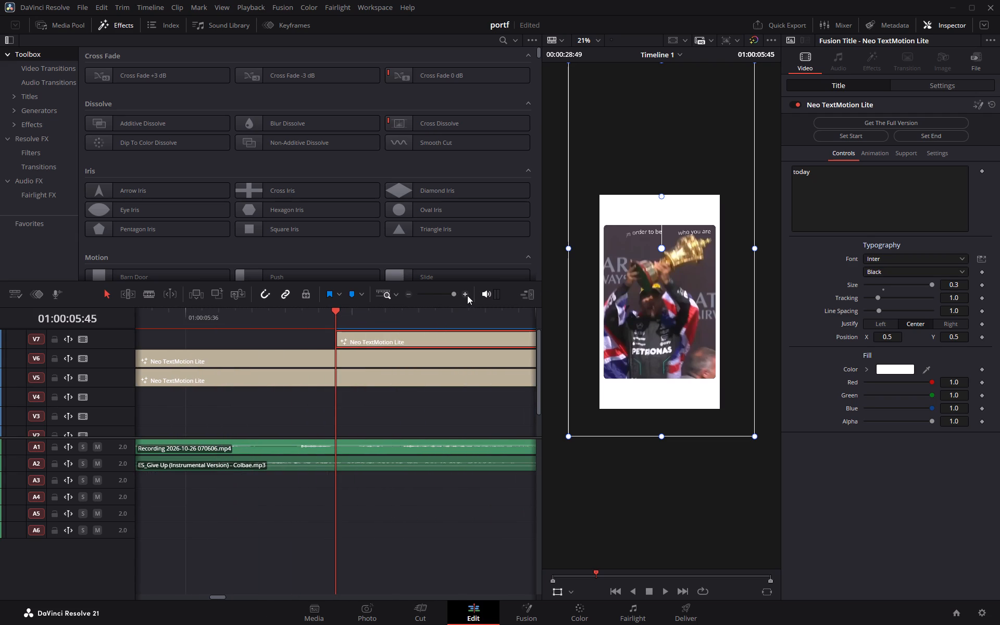
left_click_drag(335, 313, 340, 314)
left_click_drag(334, 311, 344, 312)
left_click_drag(344, 312, 343, 312)
left_click_drag(335, 310, 337, 310)
left_click_drag(337, 310, 456, 327)
right_click_drag(456, 327, 401, 327)
left_click_drag(456, 327, 344, 330)
left_click(447, 311)
left_click_drag(447, 311, 436, 310)
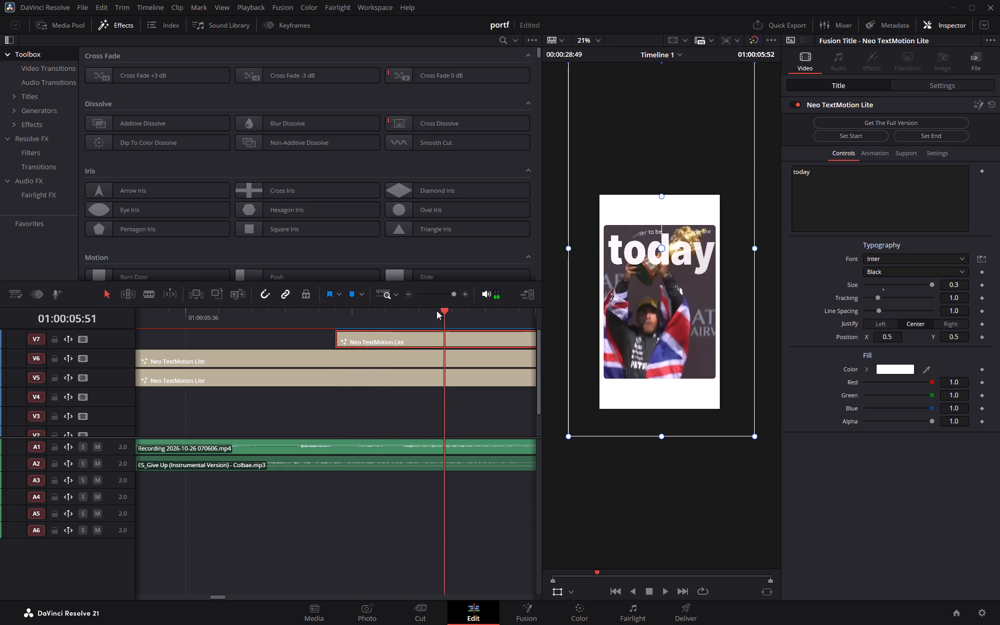
left_click_drag(436, 310, 408, 319)
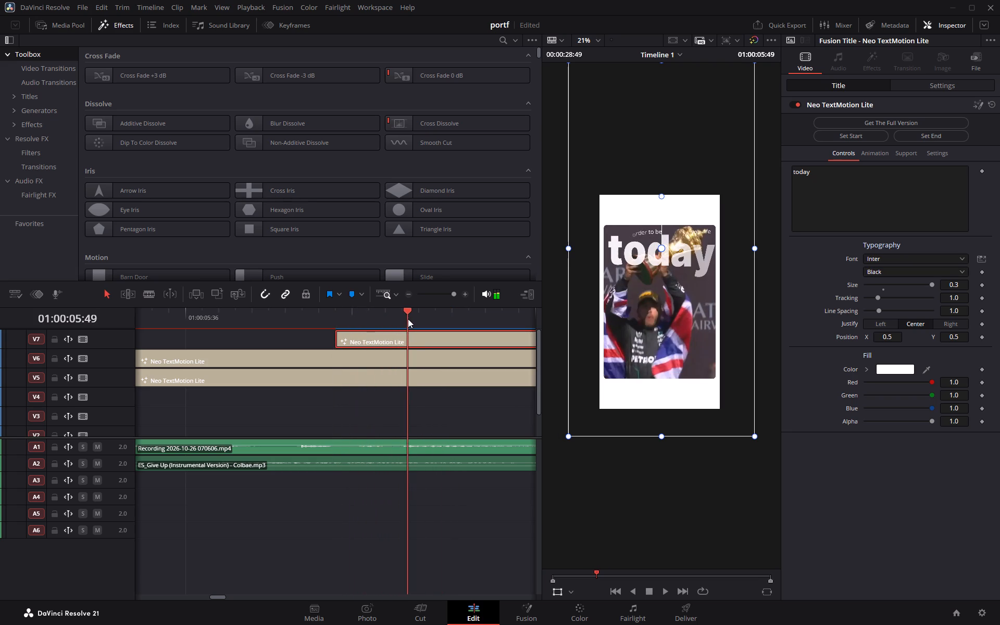
left_click_drag(408, 319, 409, 319)
Set the animation sequence to animate by word on the "today", "who you are" and "in order to be" titles.
left_click(874, 150)
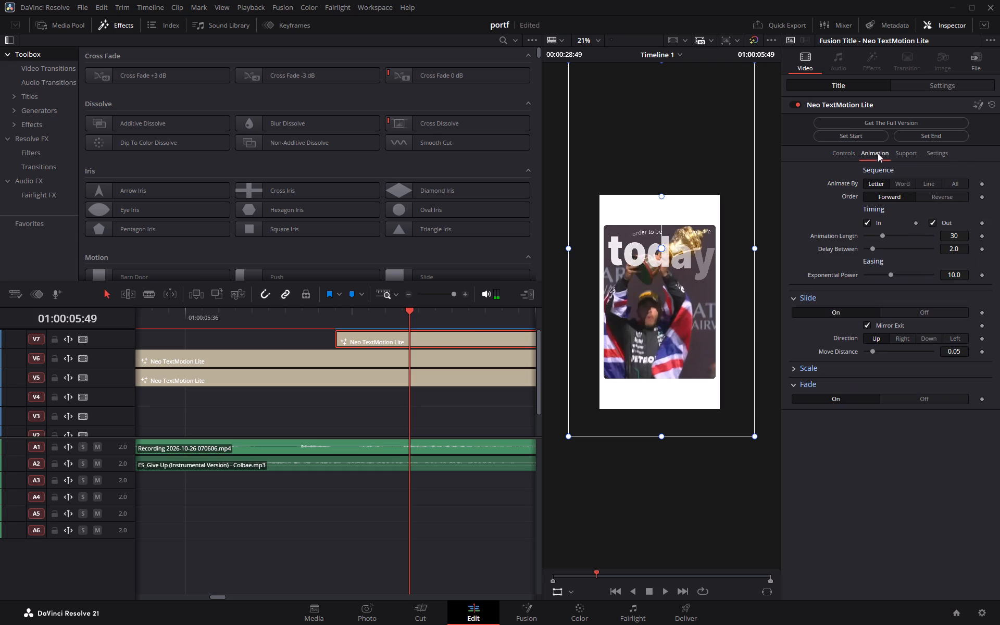
left_click(904, 184)
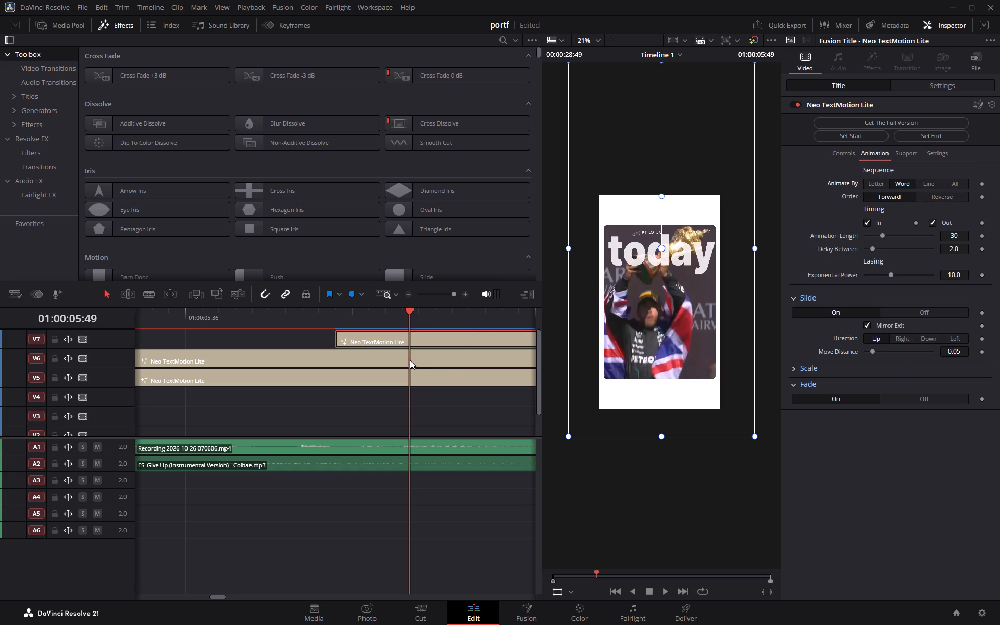
left_click(437, 360)
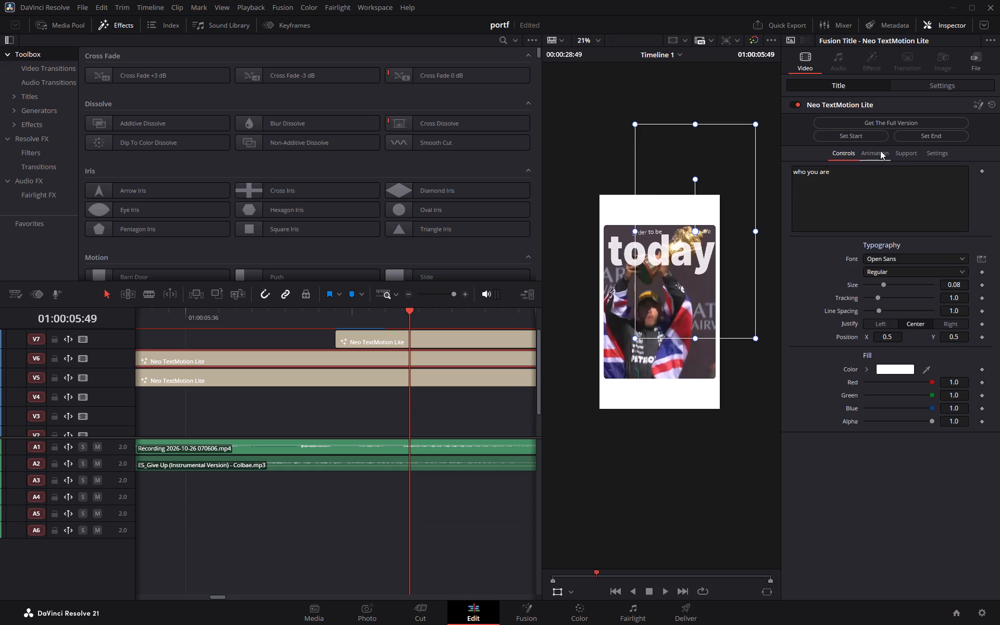
left_click(880, 152)
left_click(899, 185)
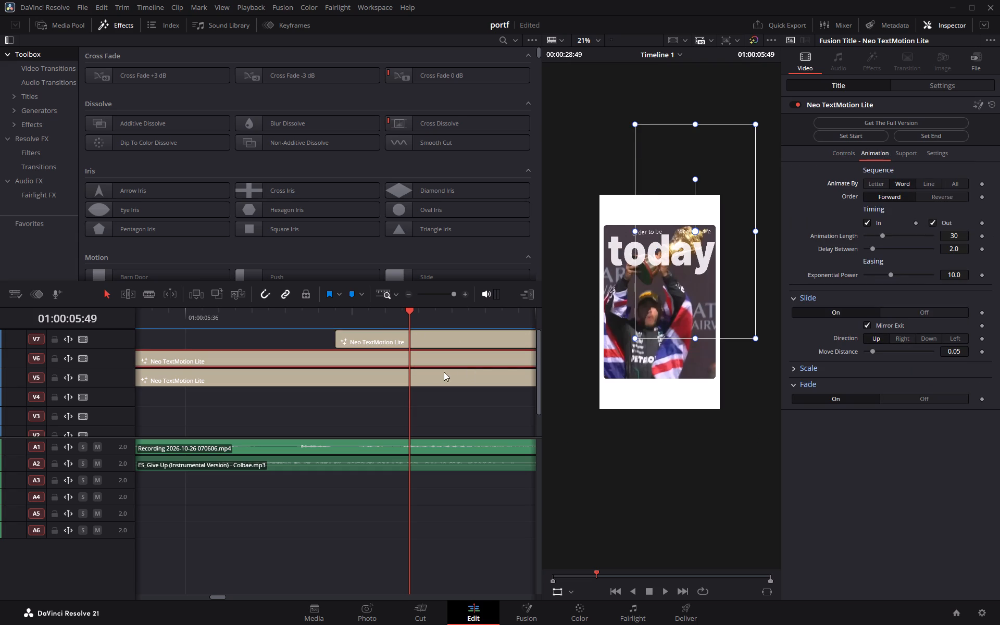
left_click(426, 377)
left_click(878, 157)
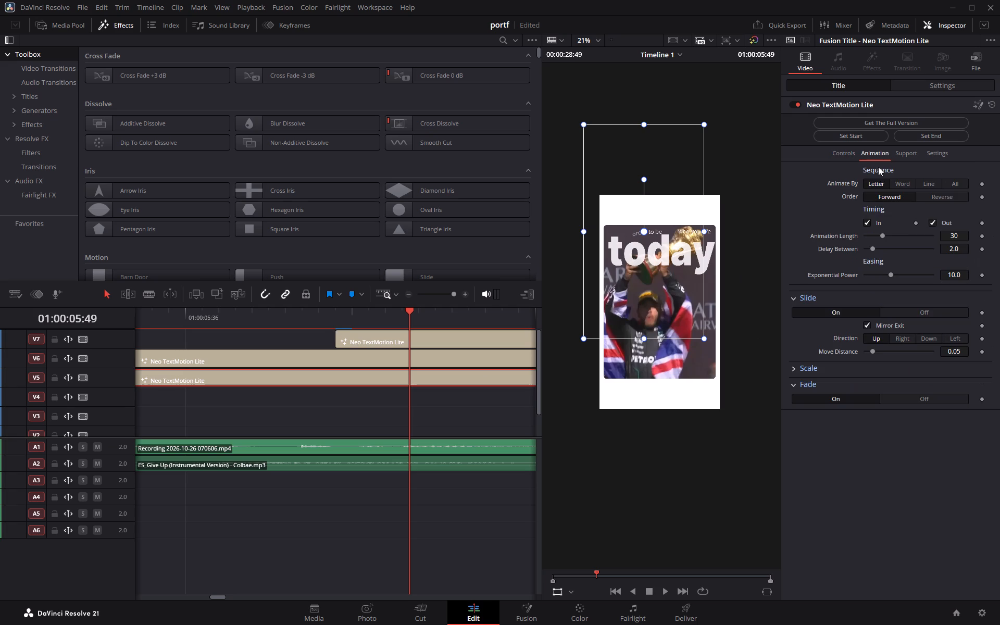
left_click(895, 182)
At 01:00:05:52, set the "in order to be" title's size to 0.0868 and shift it slightly lower and left, close to "today".
left_click_drag(407, 312, 409, 312)
left_click_drag(409, 312, 461, 312)
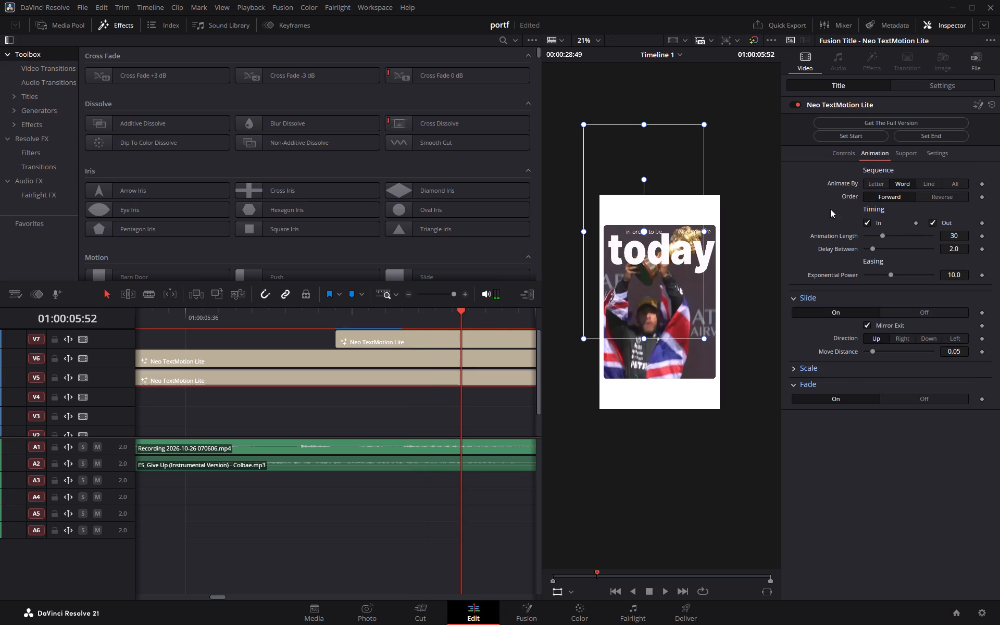
left_click(851, 153)
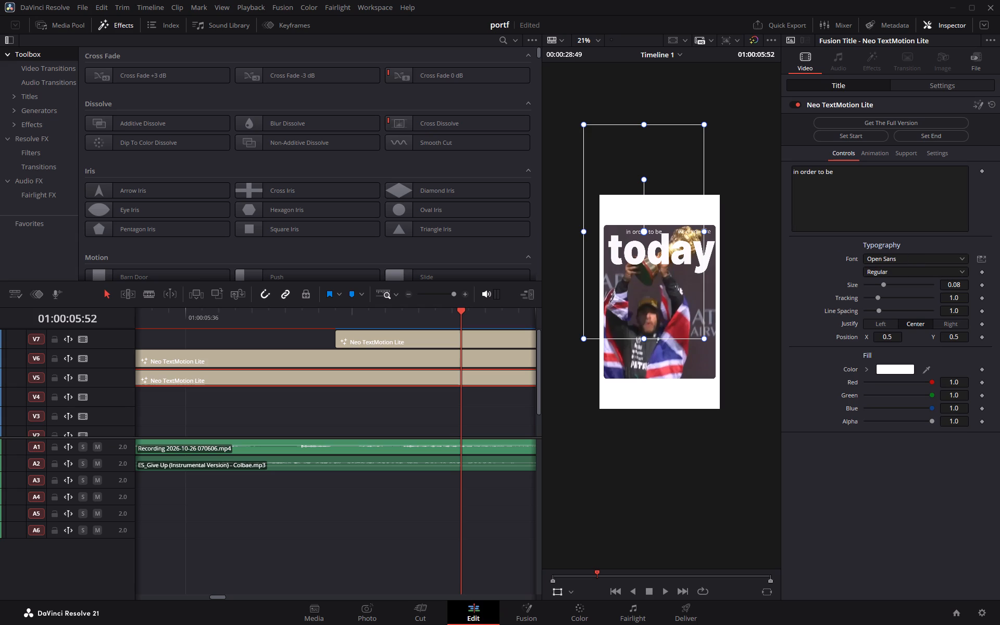
left_click_drag(950, 286, 541, 288)
left_click_drag(667, 263, 661, 266)
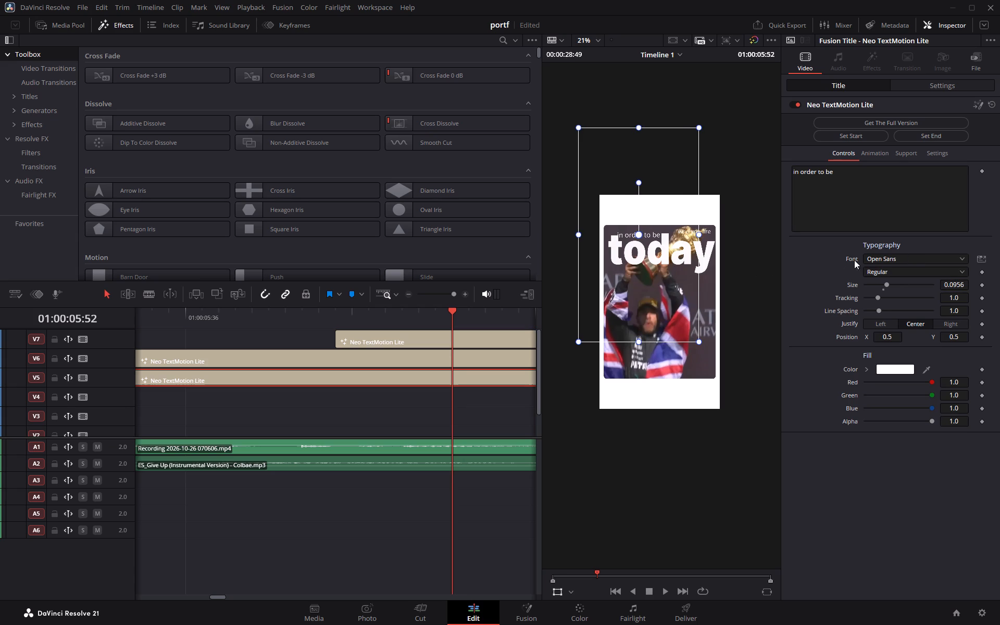
left_click_drag(962, 282, 918, 284)
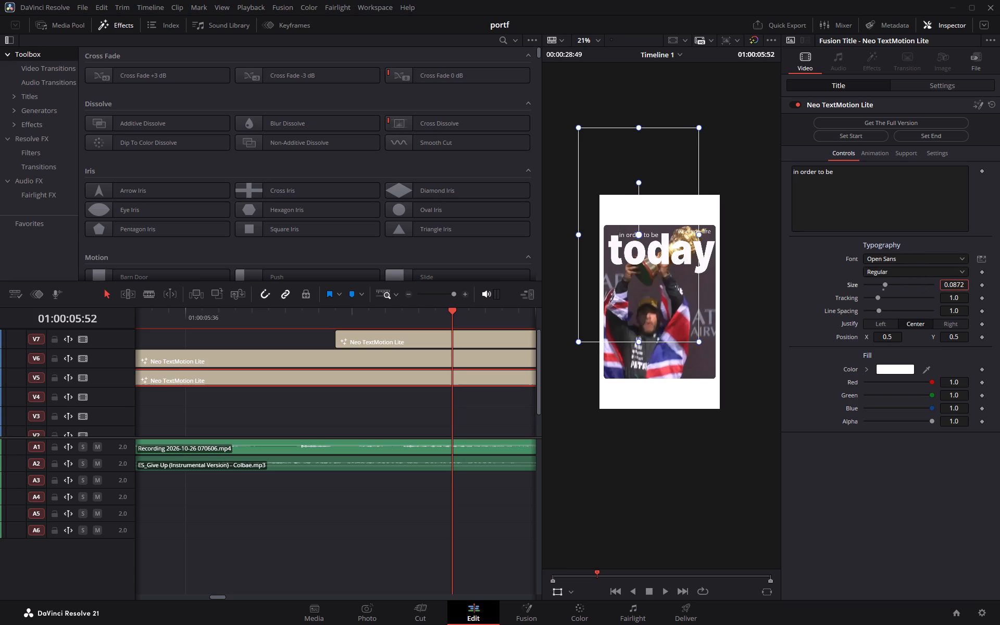
left_click_drag(918, 284, 916, 284)
left_click(699, 277)
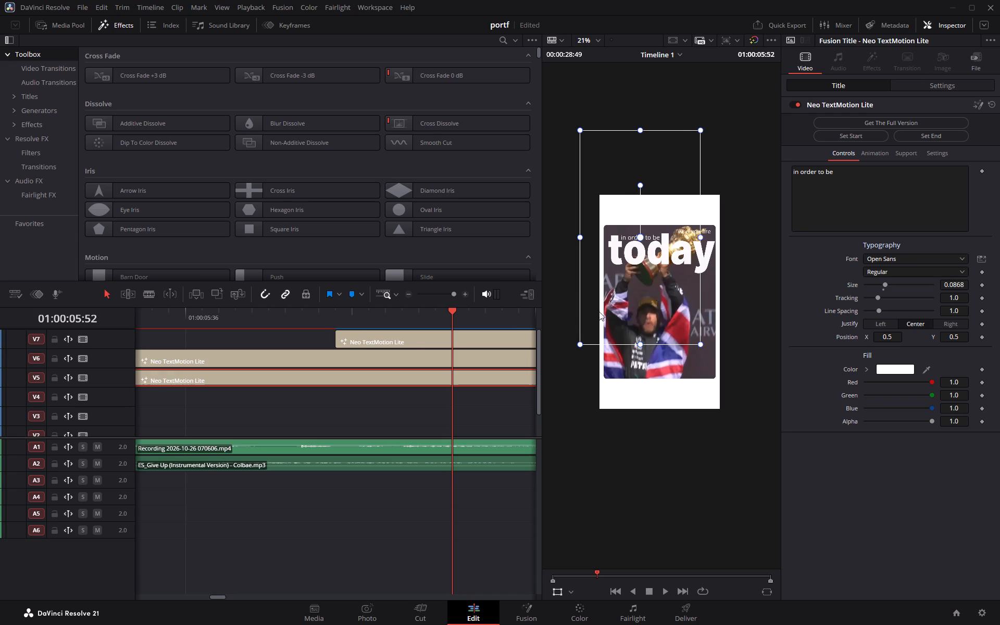
Move the "who you are" title on V6 slightly lower and left, level with "in order to be".
left_click(407, 360)
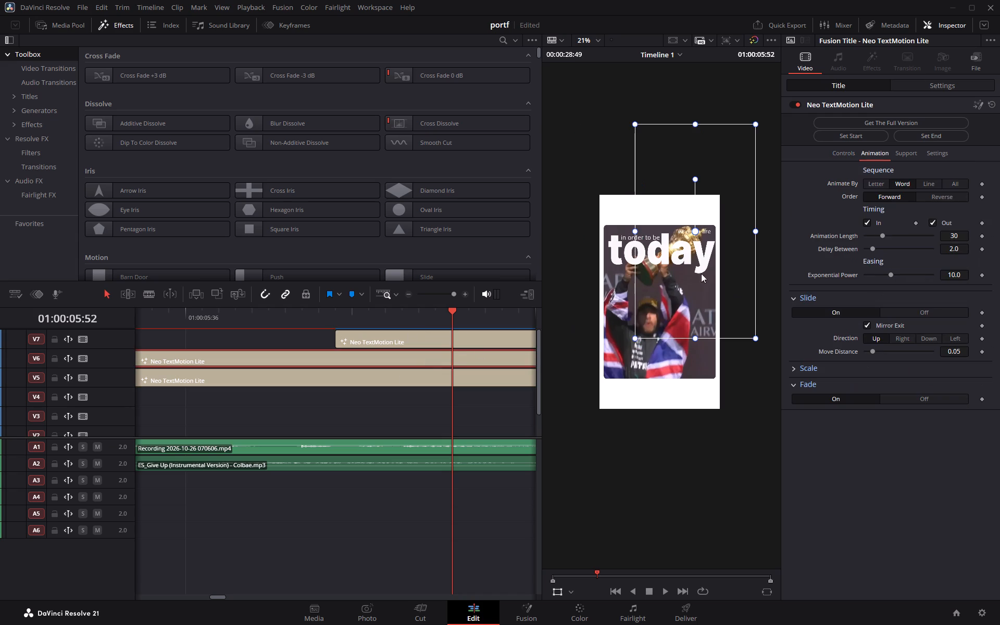
left_click_drag(707, 262, 705, 268)
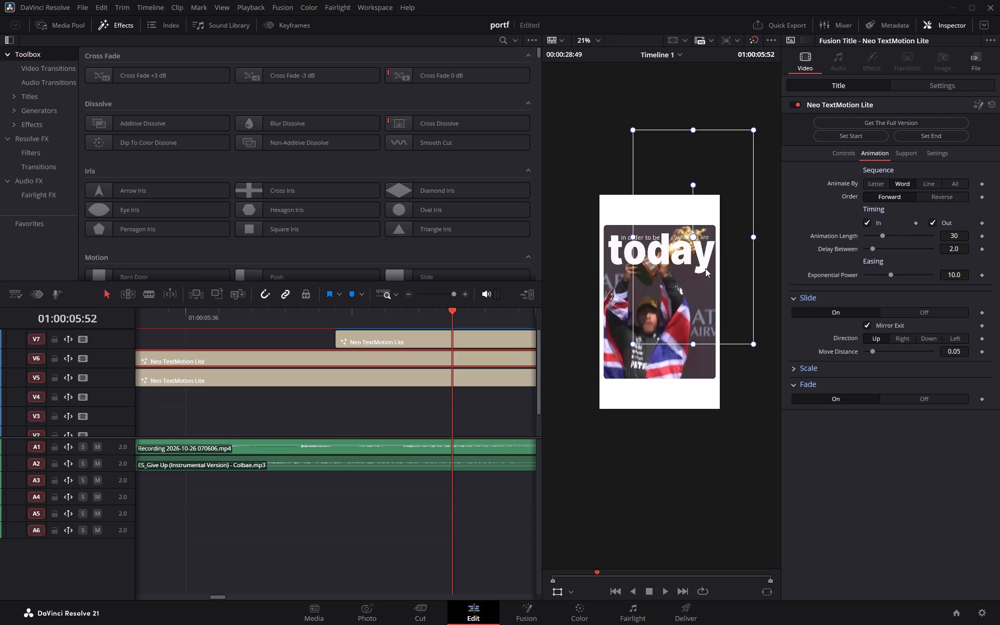
left_click_drag(705, 268, 703, 268)
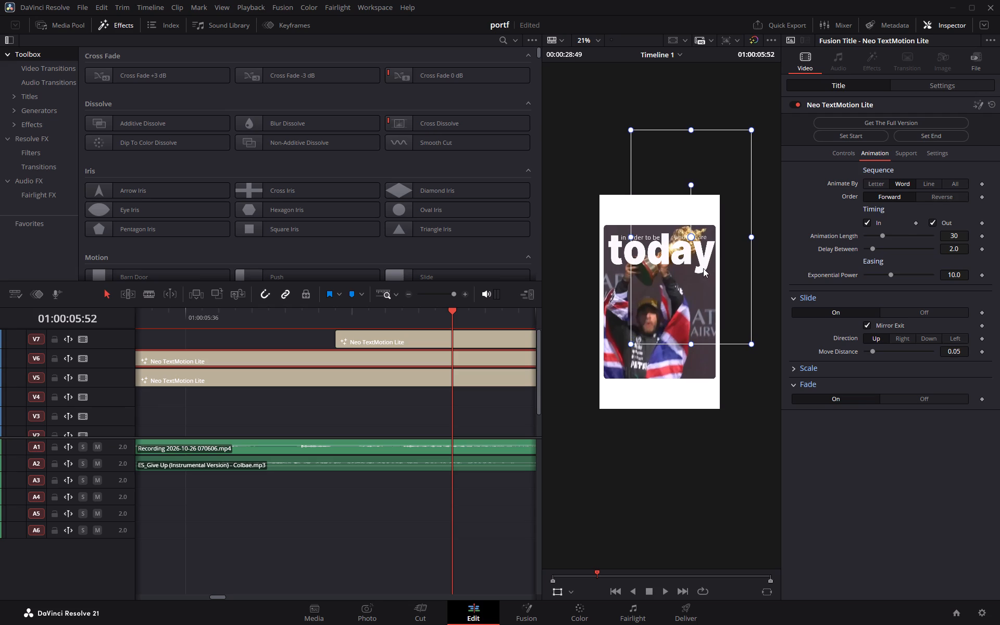
left_click_drag(703, 268, 703, 268)
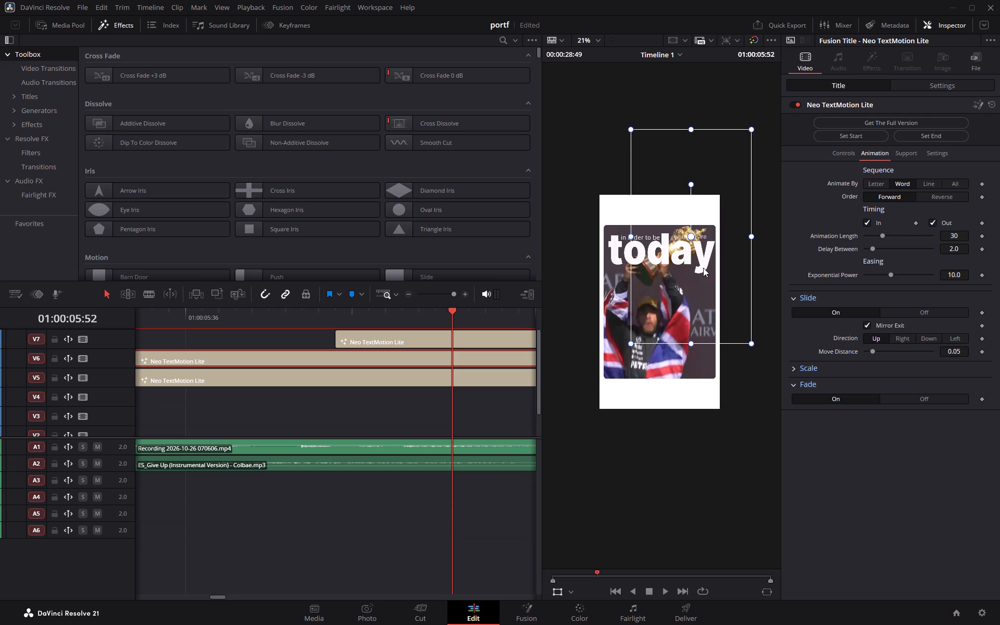
left_click_drag(703, 268, 702, 268)
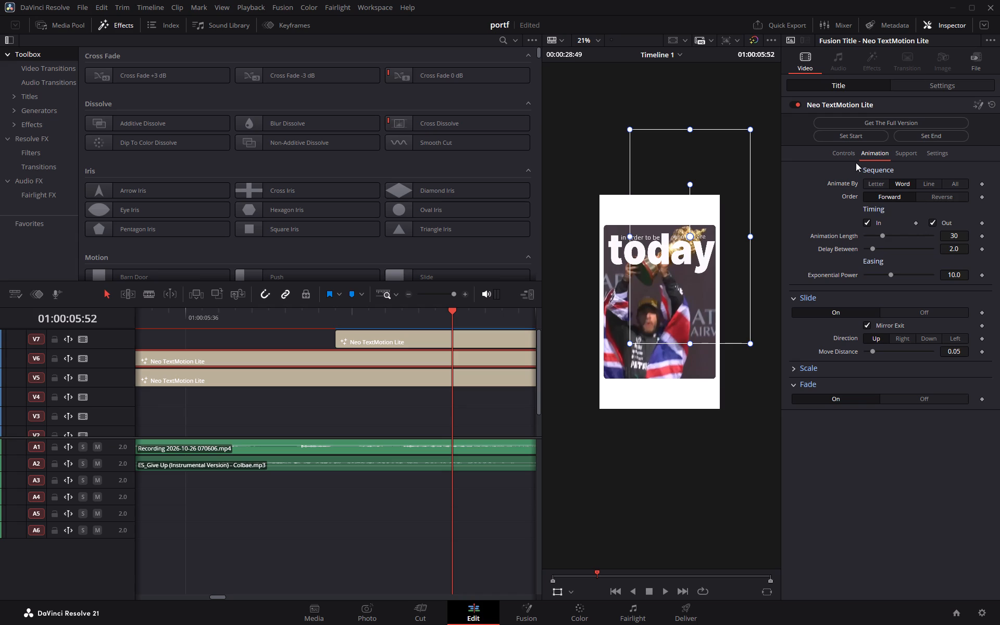
Set the "who you are" title's size to 0.087, closely matching "in order to be", and nudge it into line beside that text.
left_click(836, 160)
left_click_drag(953, 281, 964, 282)
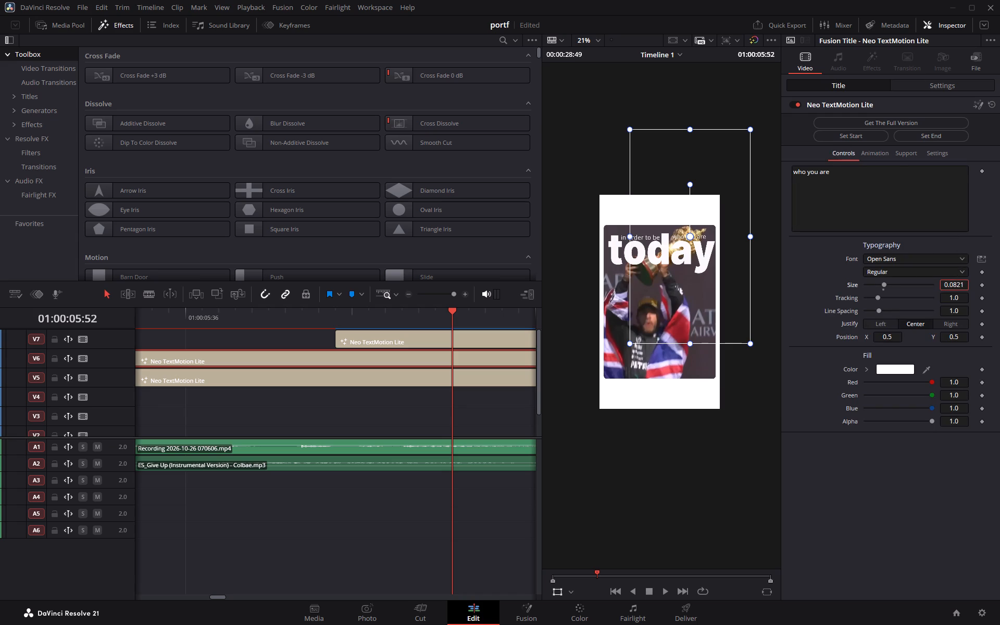
left_click_drag(964, 282, 967, 284)
left_click(725, 274)
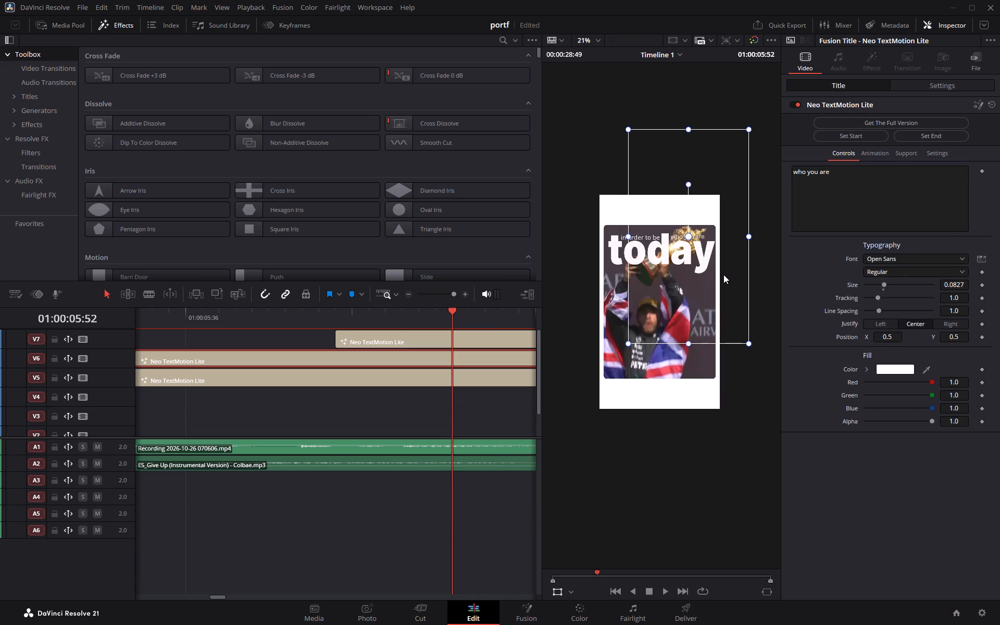
left_click(465, 375)
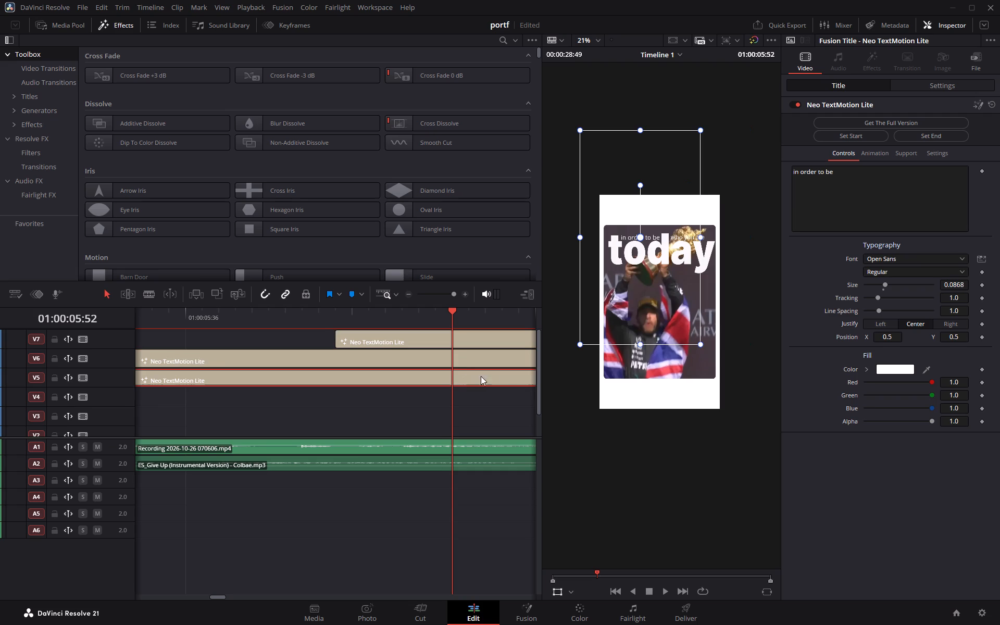
left_click(463, 360)
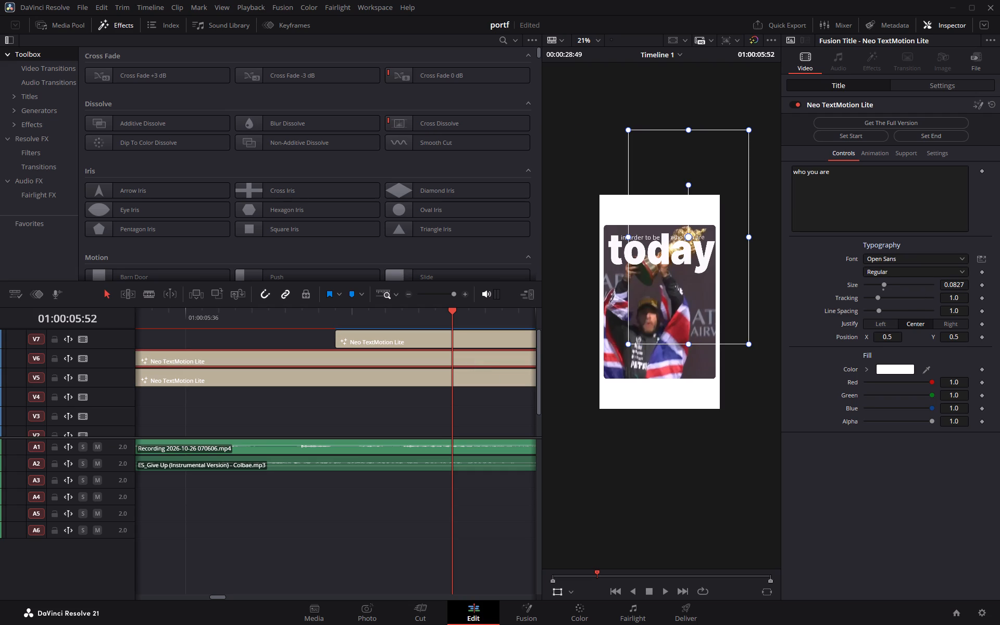
left_click_drag(955, 286, 976, 287)
left_click_drag(976, 287, 978, 287)
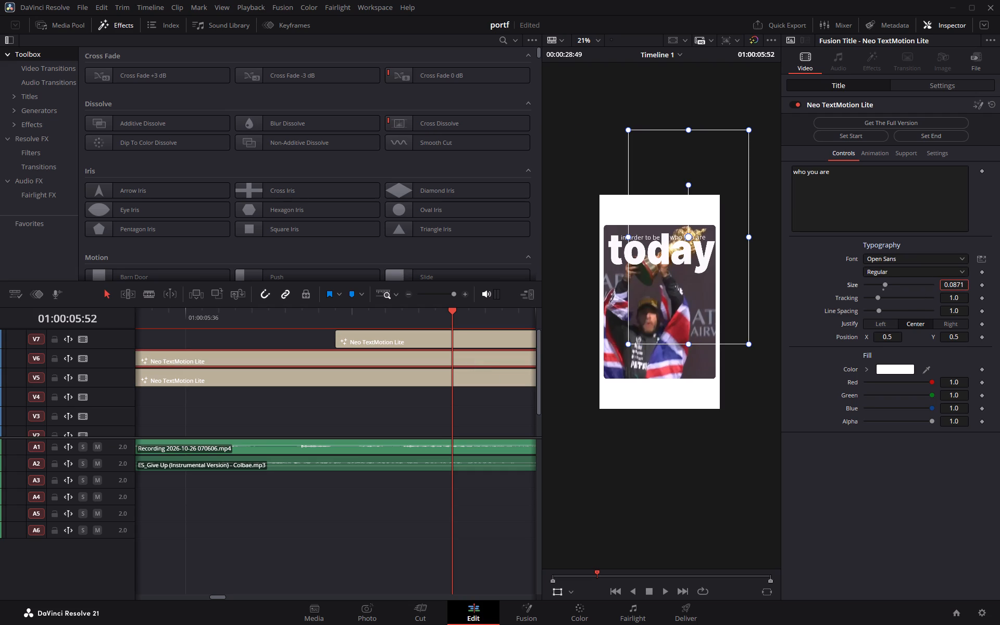
left_click_drag(978, 287, 978, 287)
left_click(706, 276)
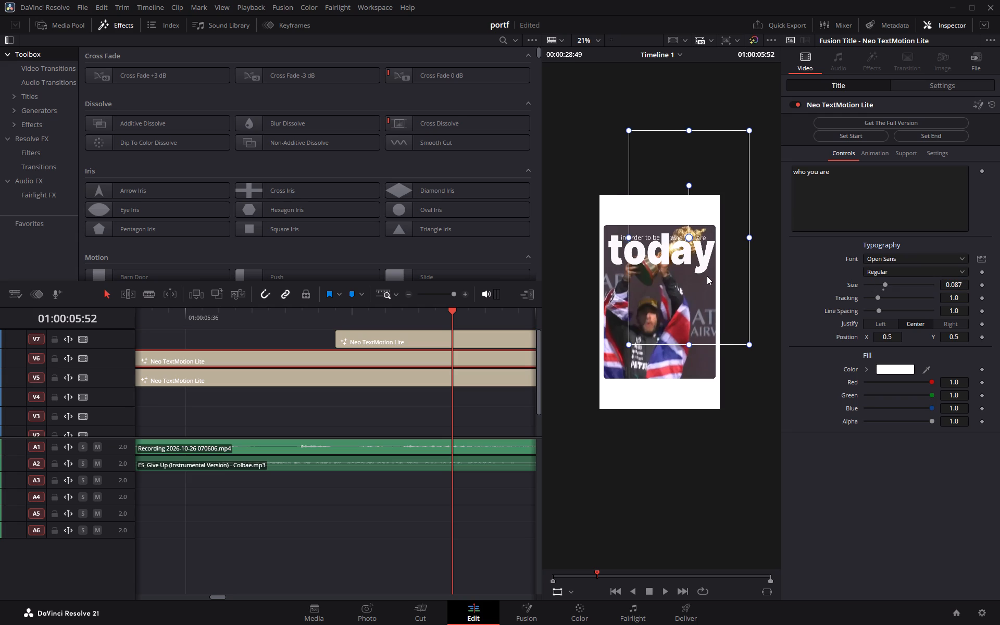
double_click(723, 445)
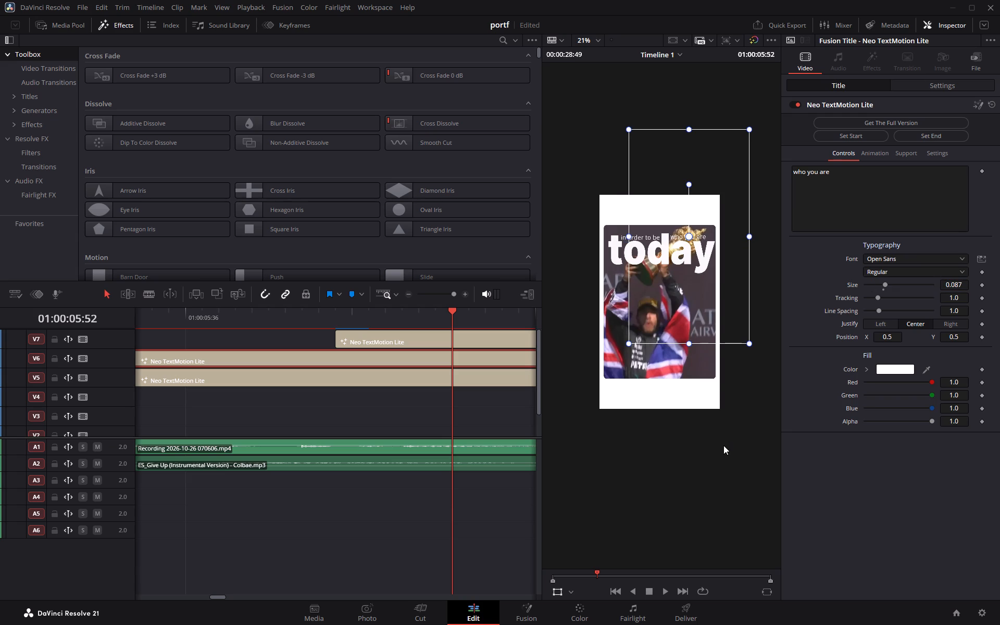
Nudge the "who you are" title very slightly so it sits level with "in order to be" above "today".
left_click(551, 596)
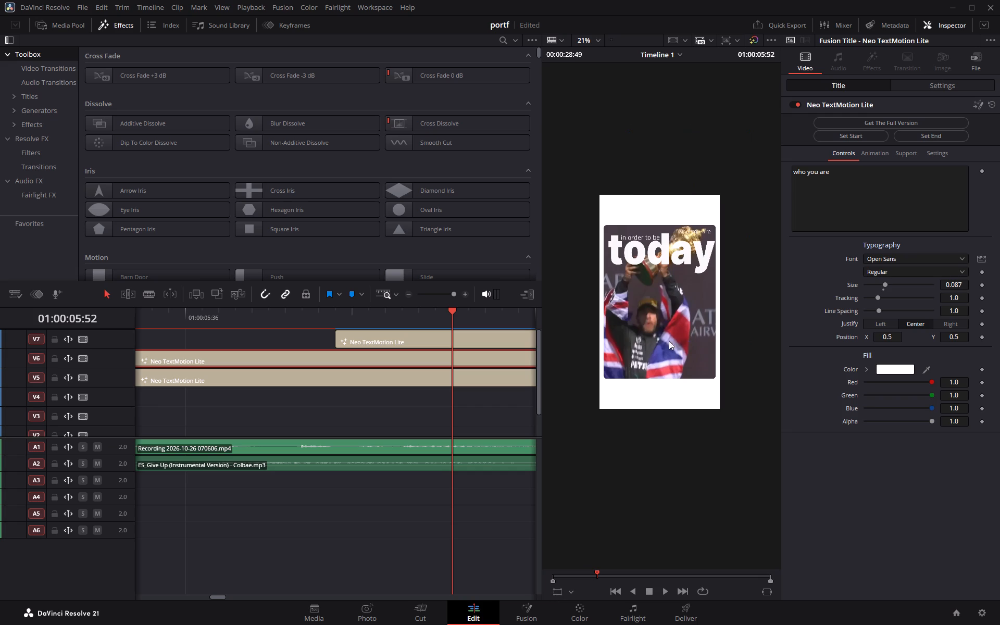
scroll(670, 337, "up", 10)
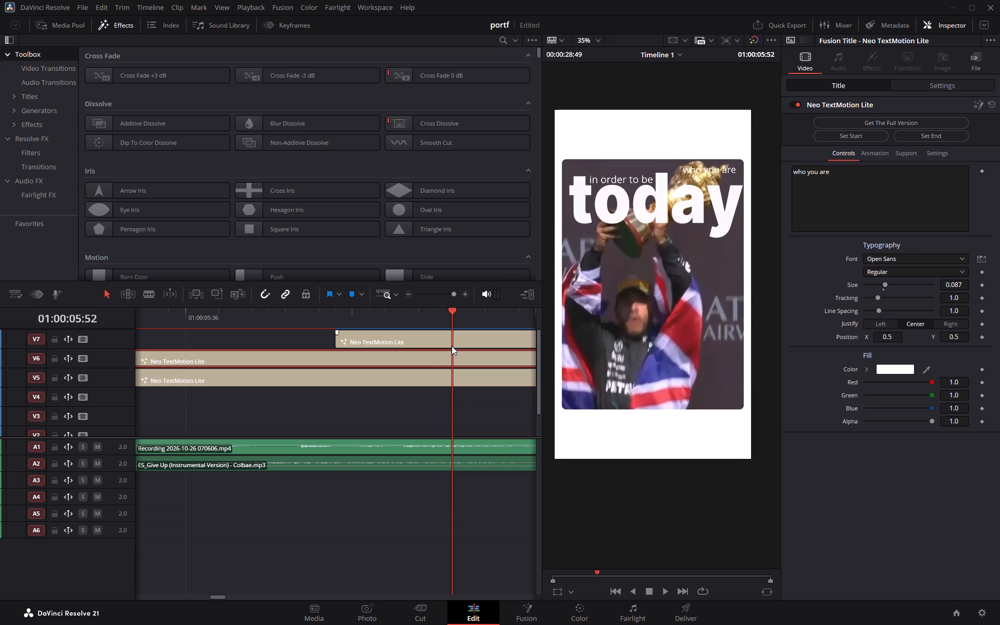
left_click(560, 590)
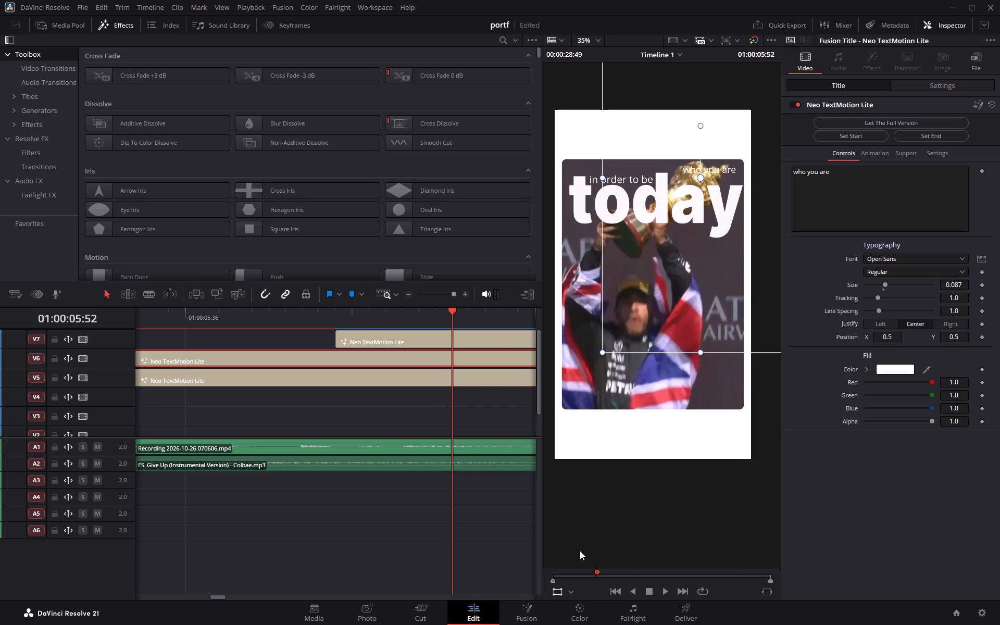
left_click(734, 250)
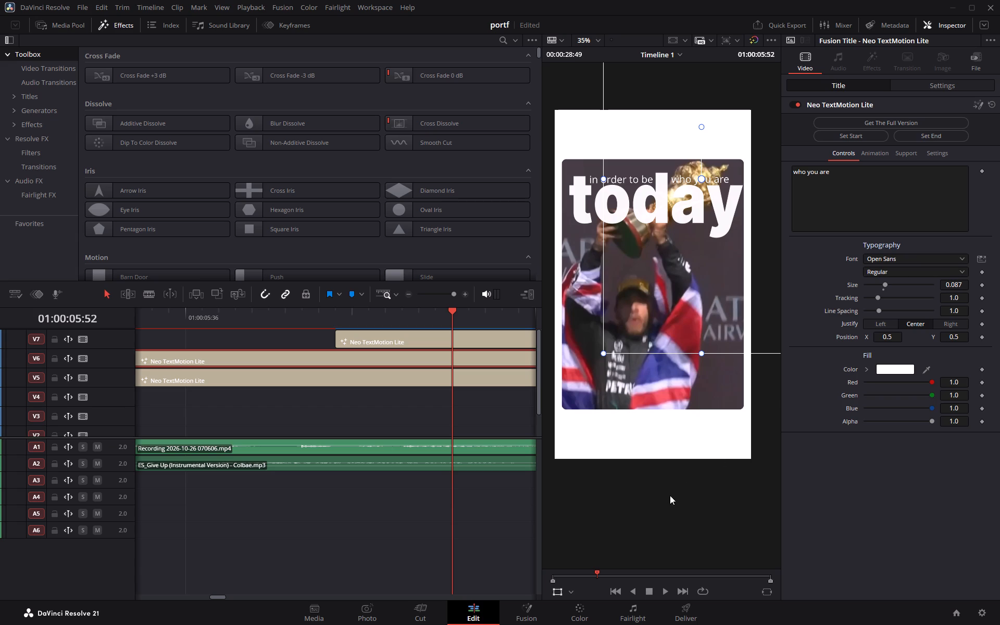
left_click(557, 592)
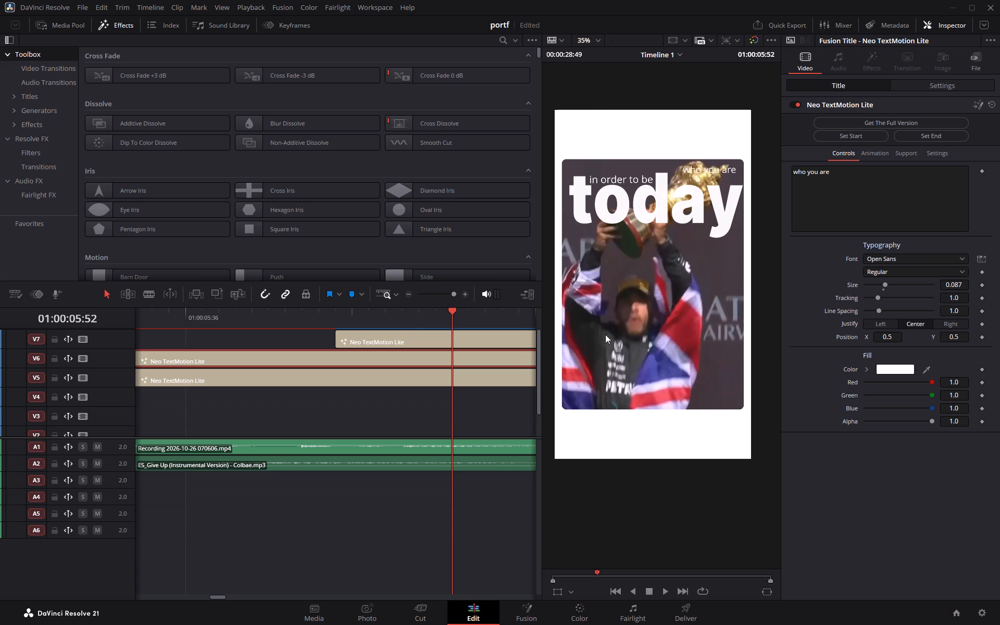
Split the "who you are" title on V6 at 01:00:05:09 and delete the part before the cut.
left_click_drag(453, 311, 474, 318)
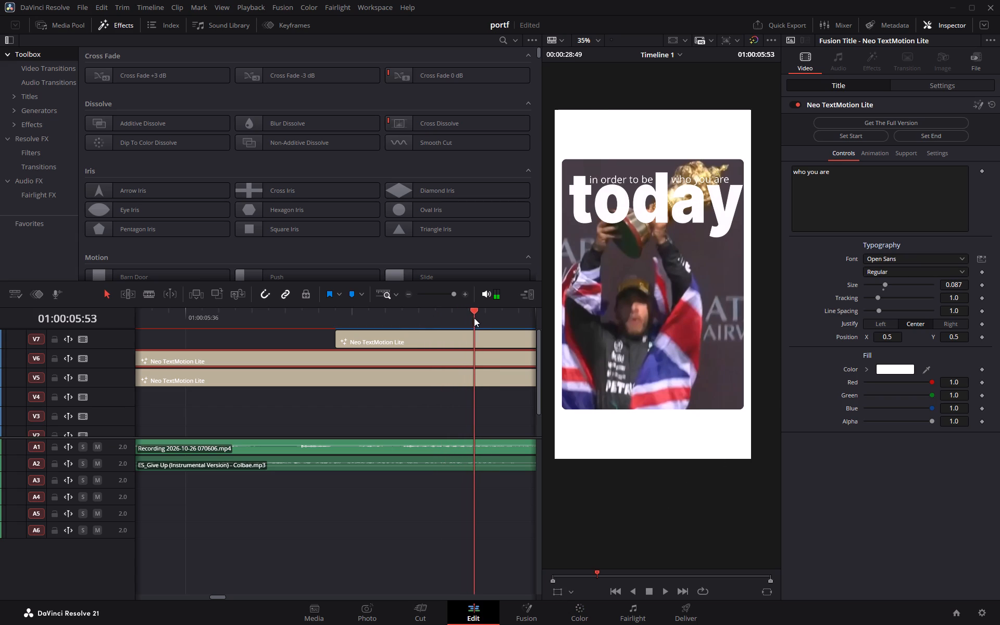
left_click_drag(474, 318, 346, 323)
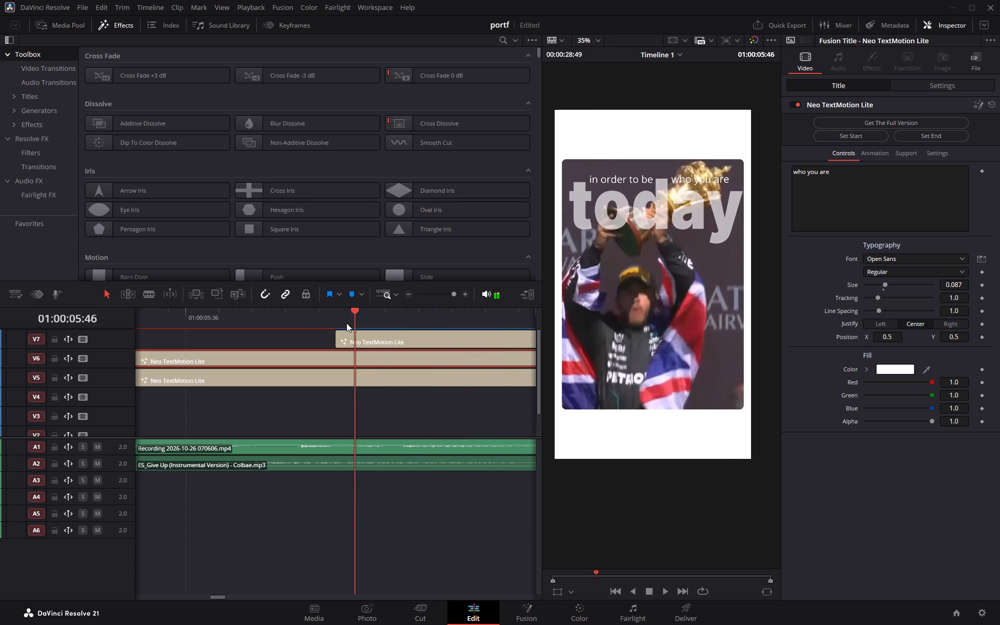
left_click_drag(346, 323, 348, 330)
left_click_drag(348, 330, 187, 332)
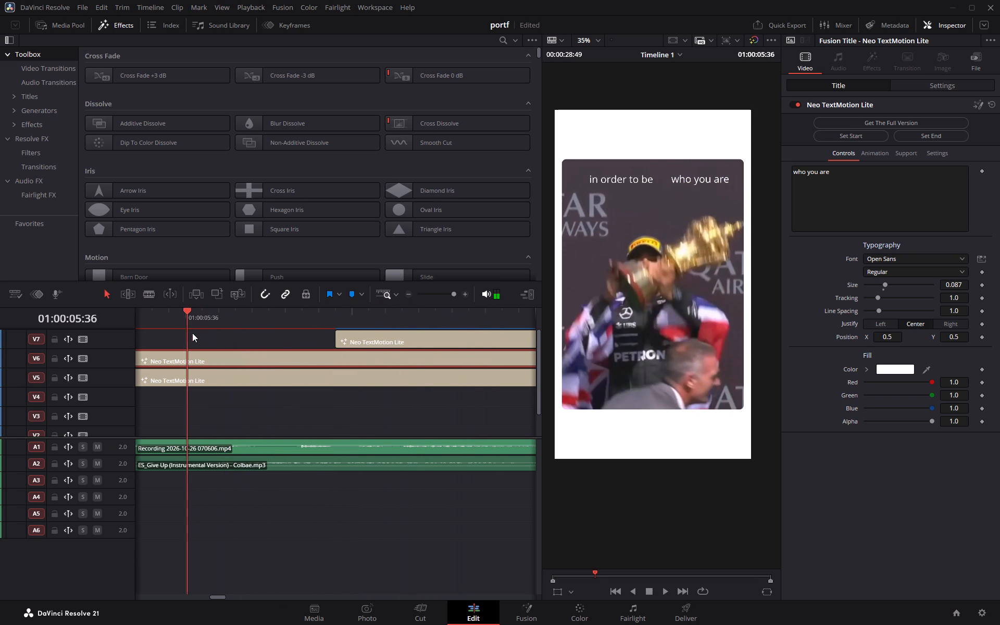
left_click(405, 293)
left_click(410, 295)
left_click_drag(285, 314, 253, 312)
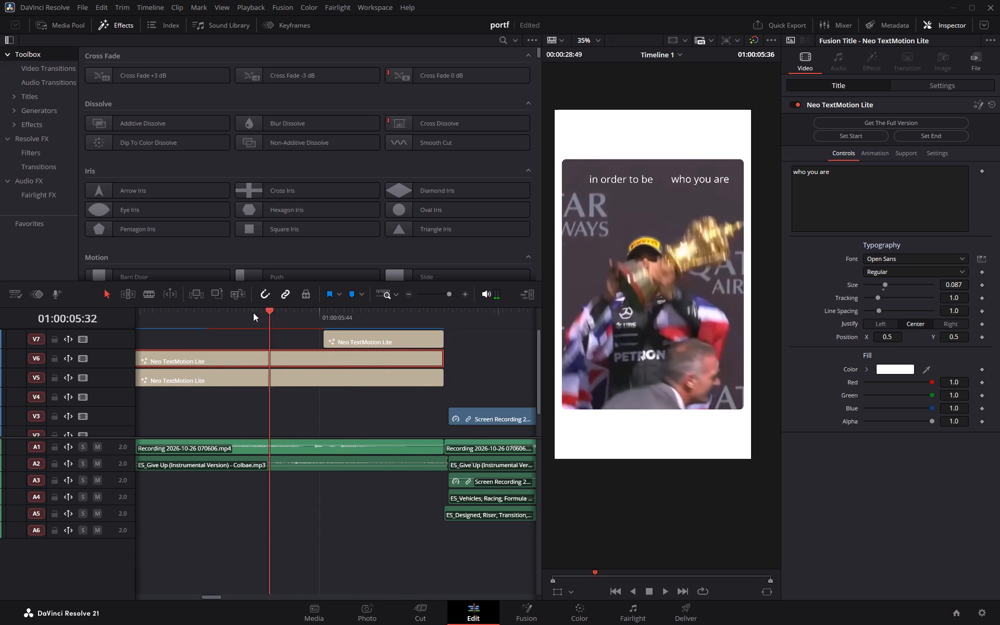
left_click_drag(253, 312, 186, 322)
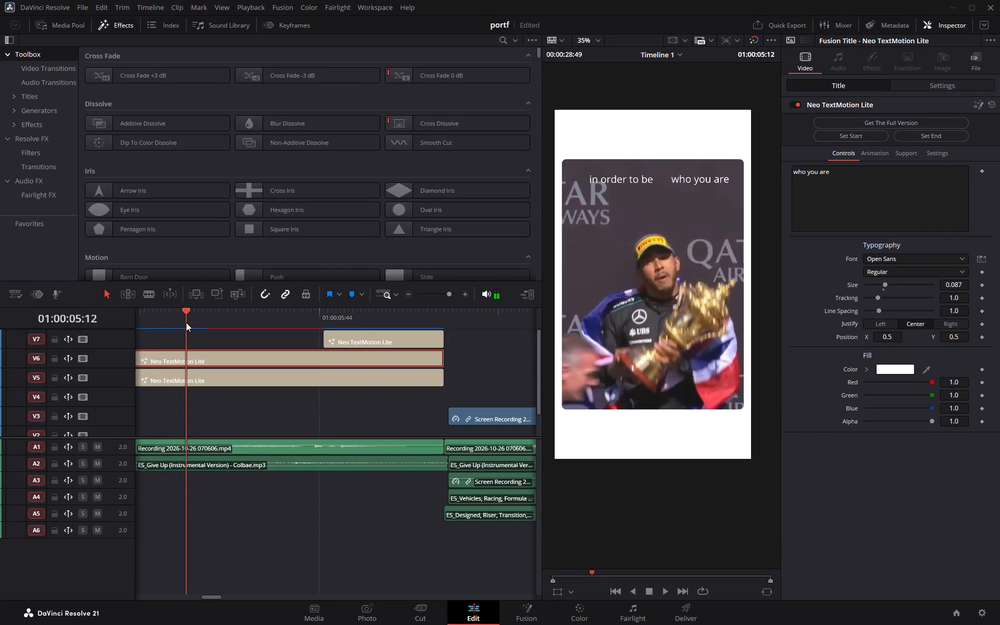
left_click_drag(186, 322, 253, 333)
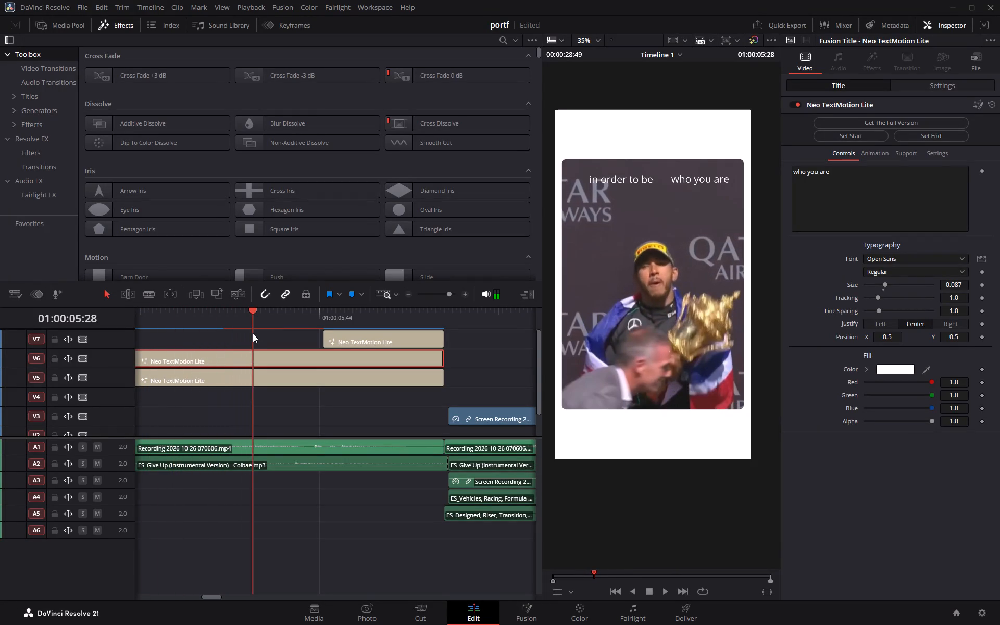
left_click_drag(253, 333, 193, 332)
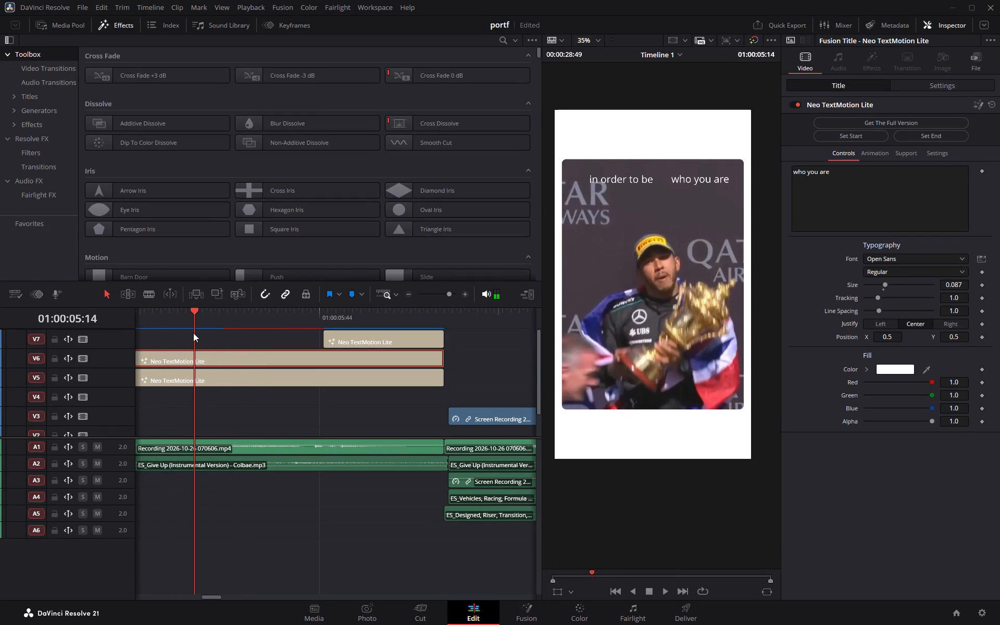
left_click_drag(196, 312, 174, 311)
left_click(214, 359)
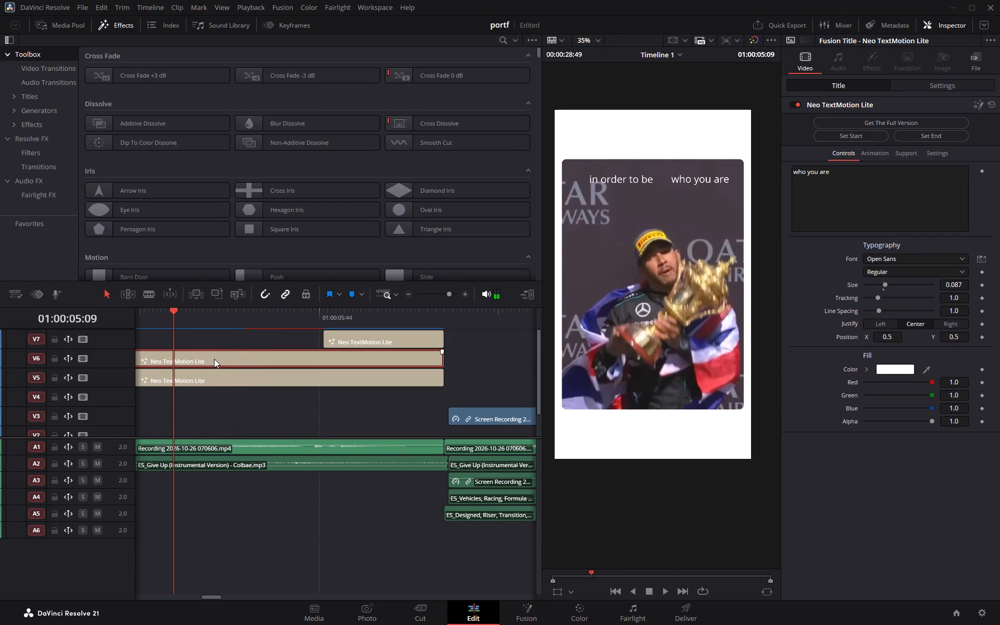
key("s")
left_click(156, 359)
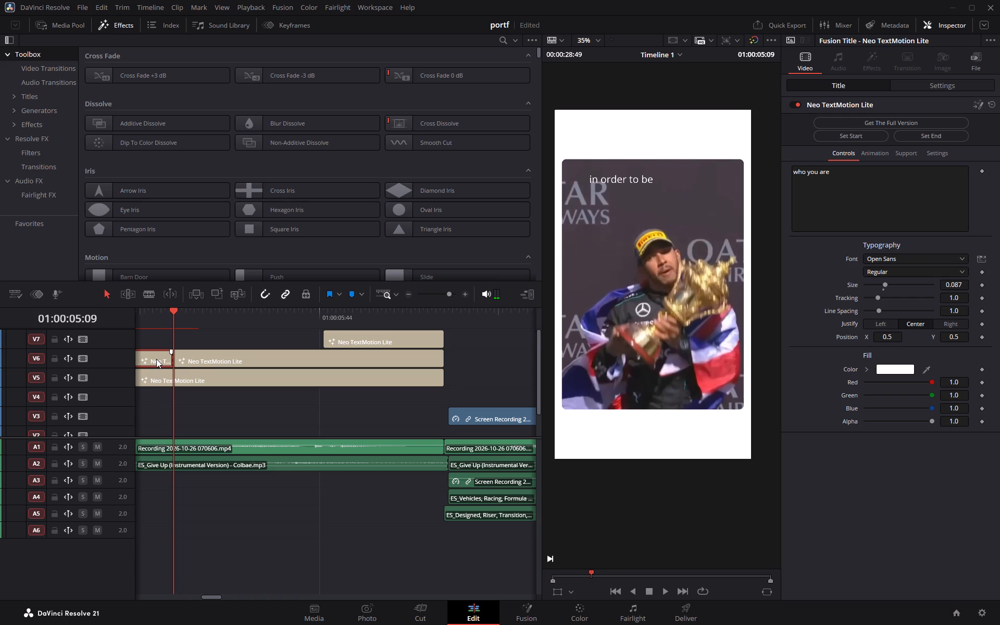
key("BackSpace")
Play back the caption from the start of the "in order to be" title to check the timing of the three titles.
left_click_drag(172, 311, 164, 311)
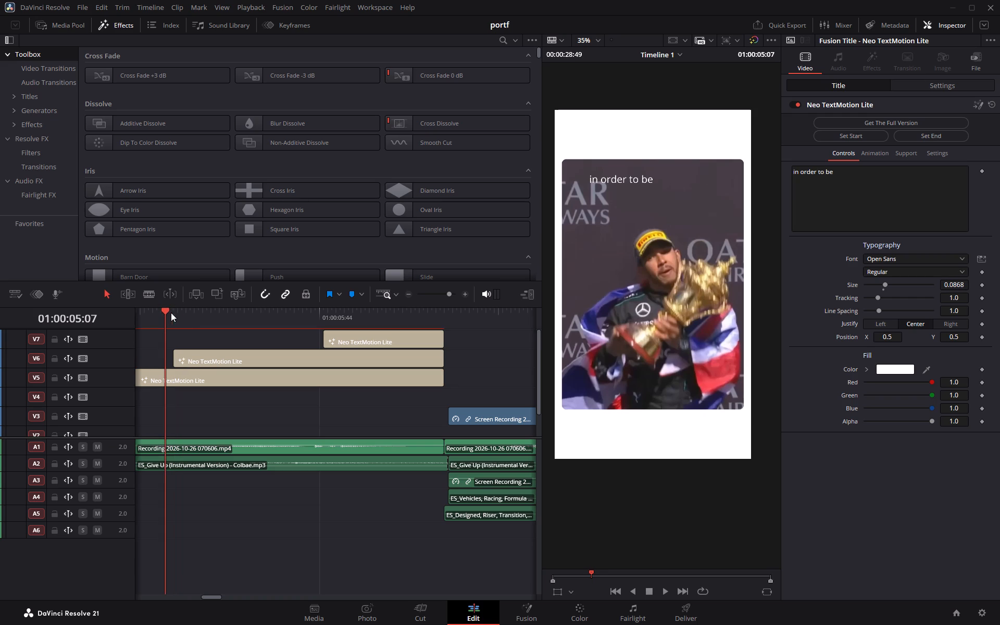
double_click(408, 293)
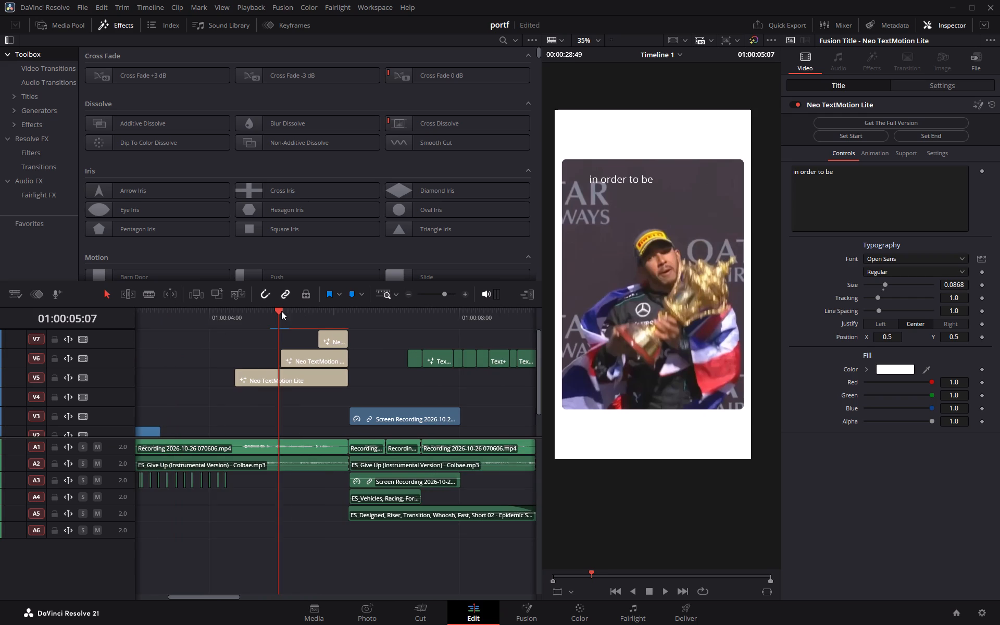
left_click_drag(278, 311, 234, 311)
key("space")
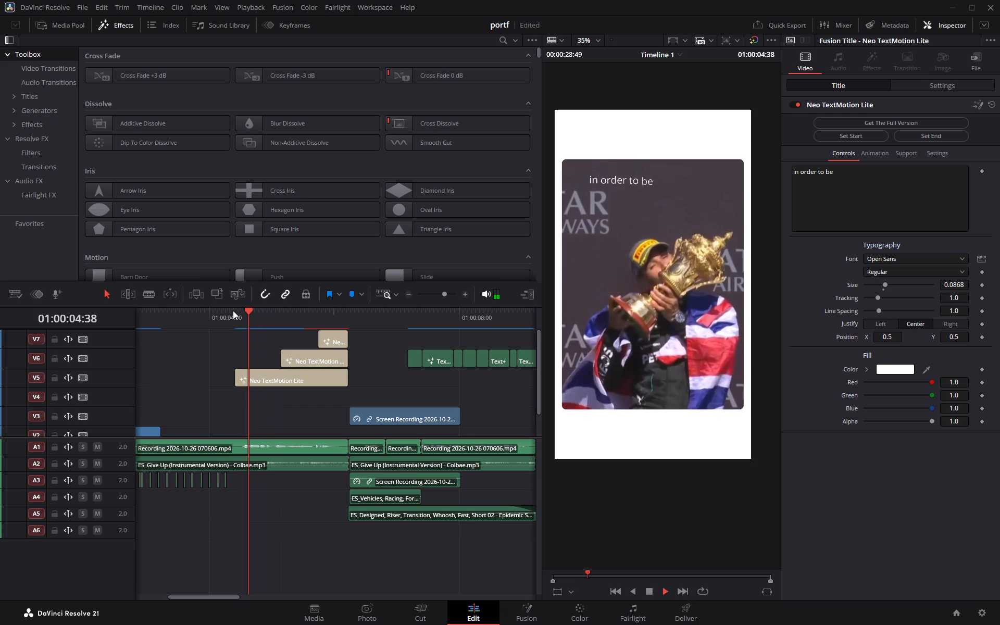
key("space")
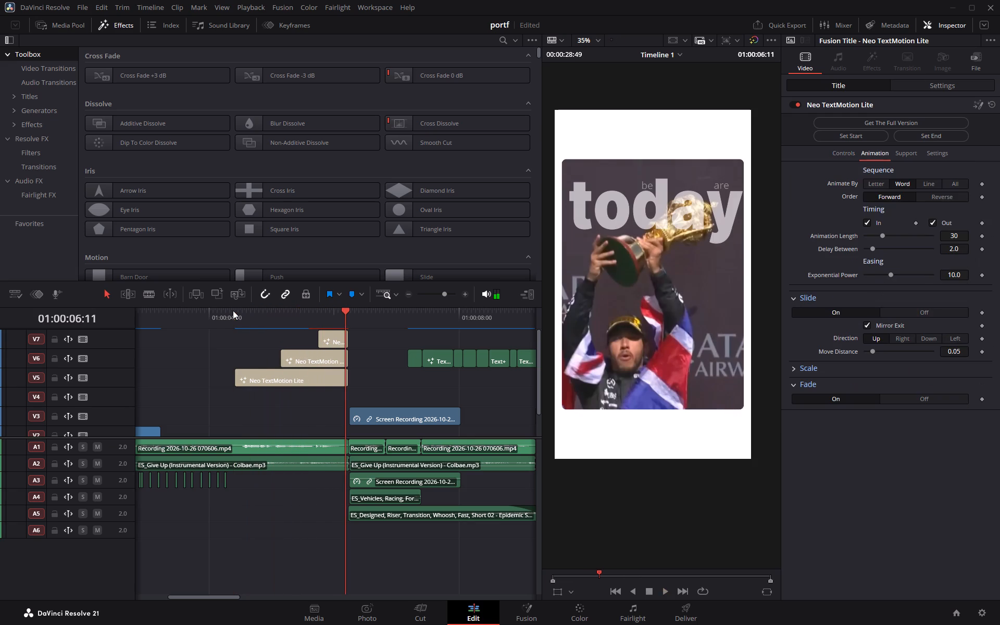
left_click_drag(345, 312, 238, 319)
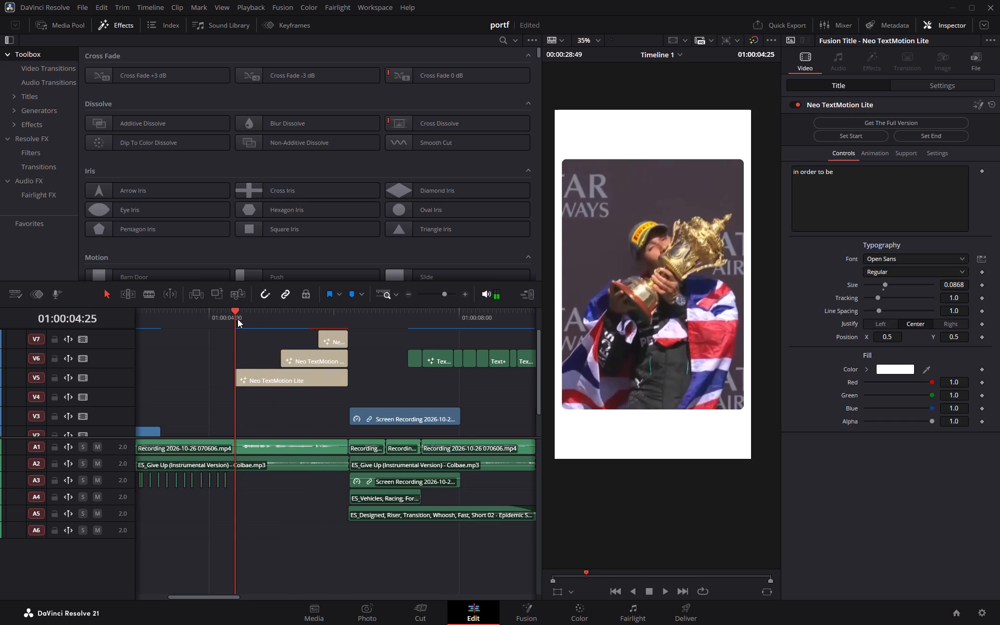
key("space")
key("space")
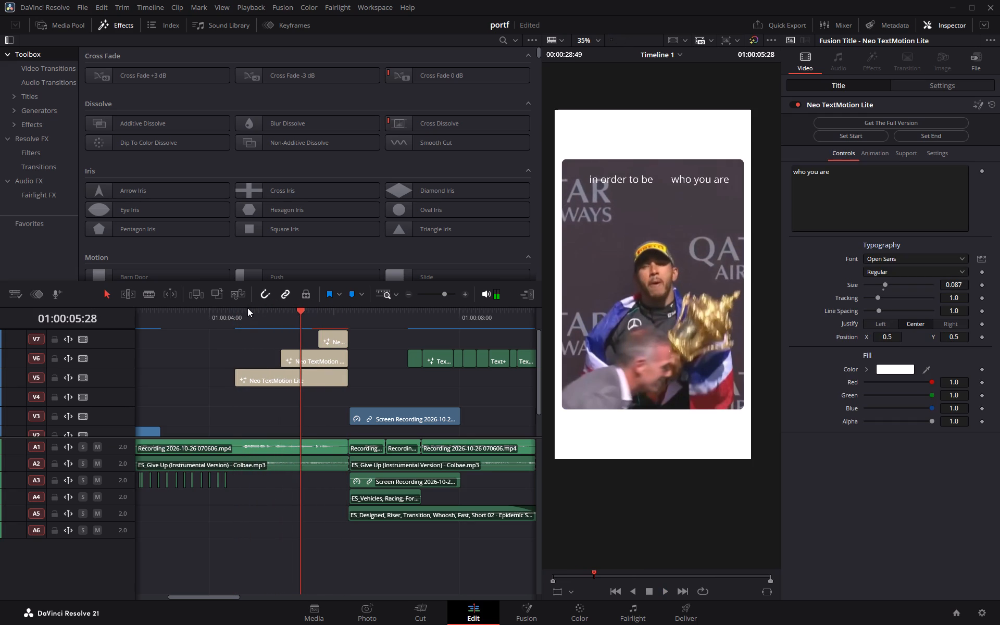
Extend the start of the "who you are" title on V6 about 8 frames earlier.
left_click_drag(305, 309, 268, 314)
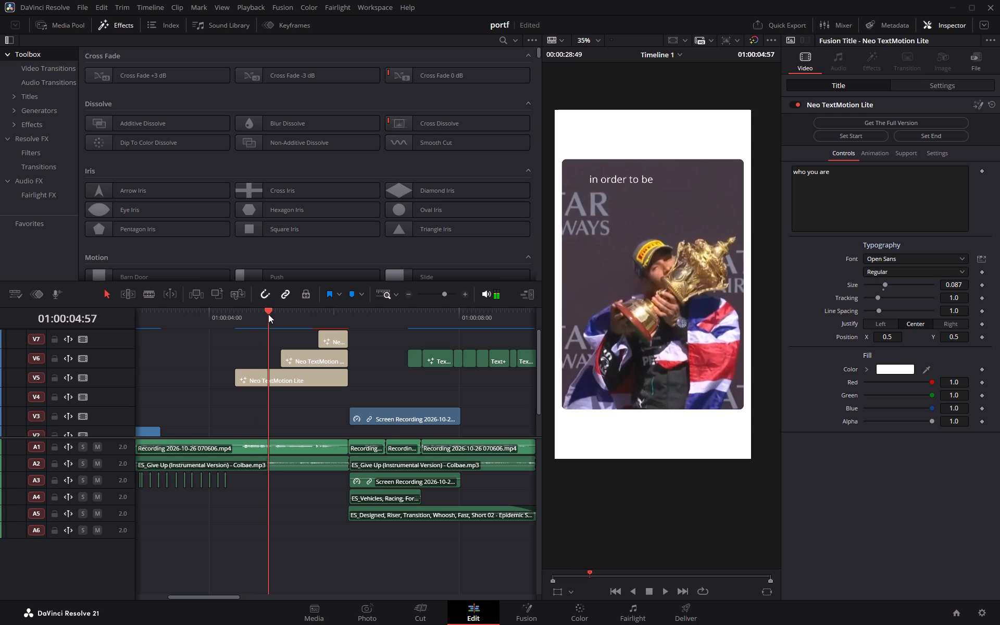
left_click_drag(268, 314, 257, 314)
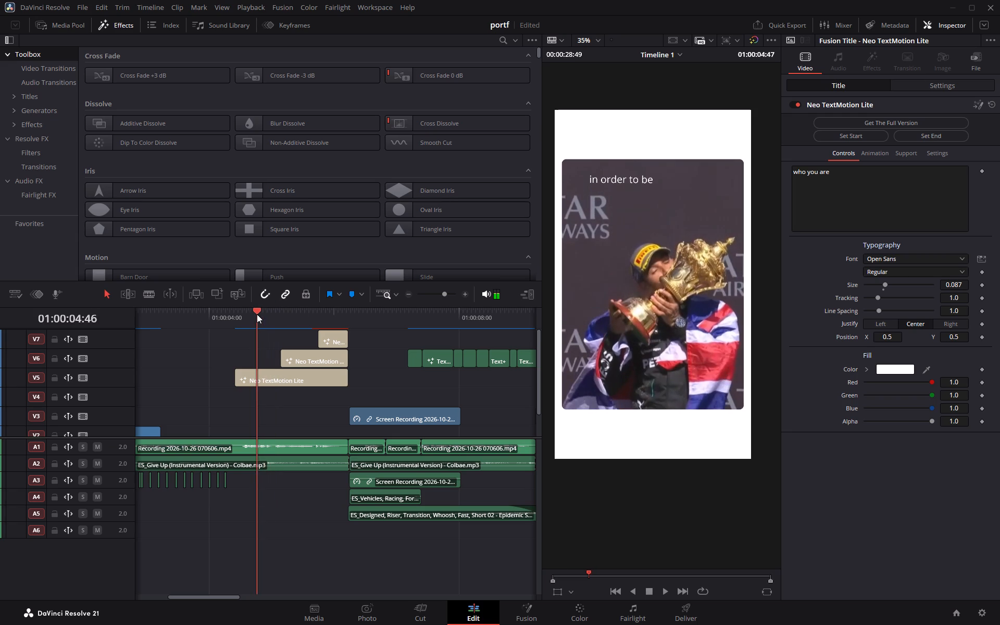
left_click_drag(257, 314, 261, 314)
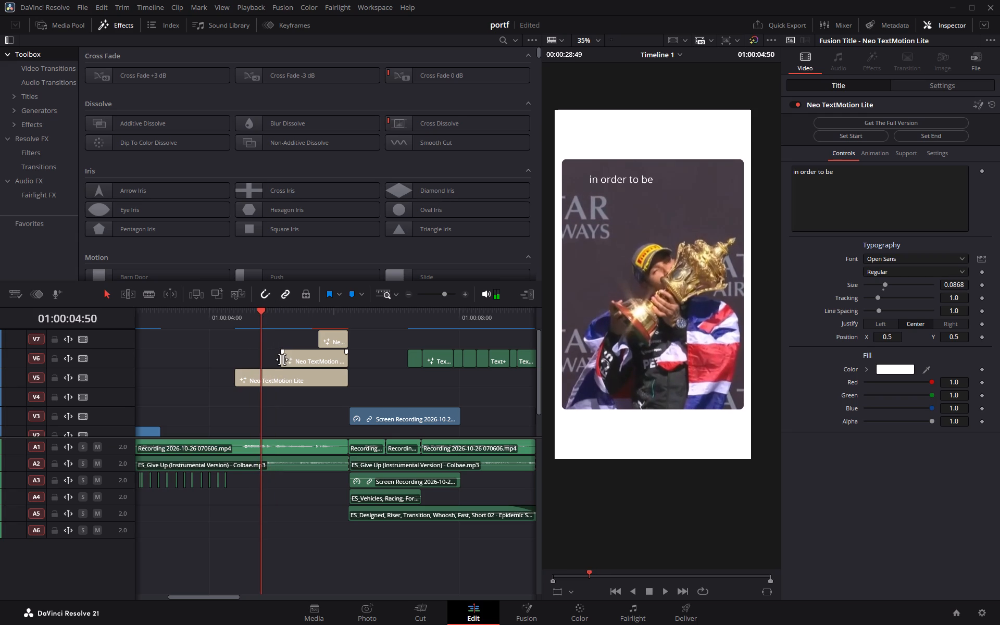
left_click_drag(282, 359, 273, 359)
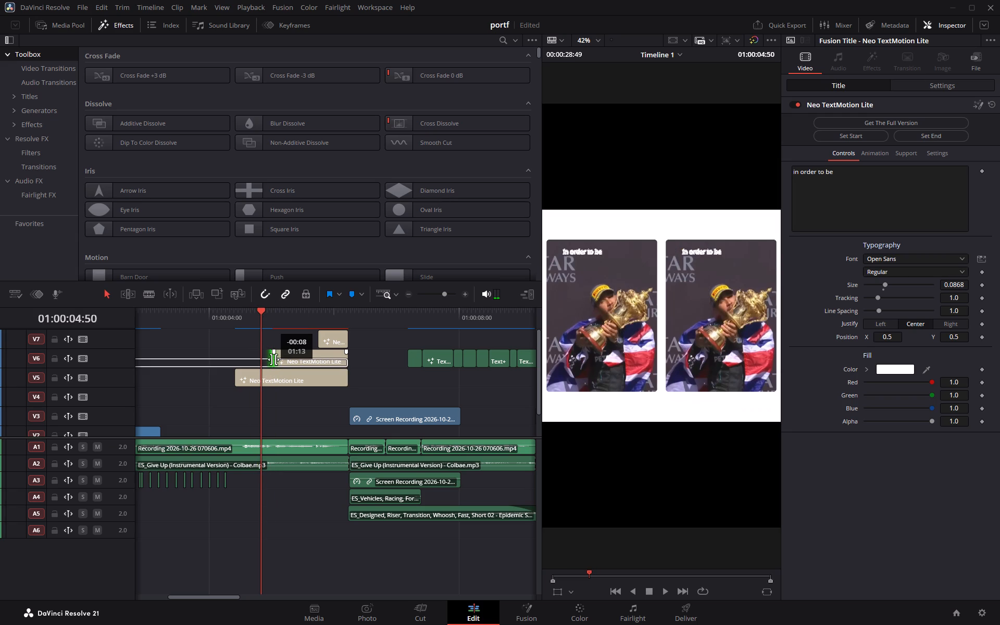
left_click_drag(273, 359, 273, 359)
Set the Delay Between value of the "in order to be" title's animation to about 3.
left_click(287, 383)
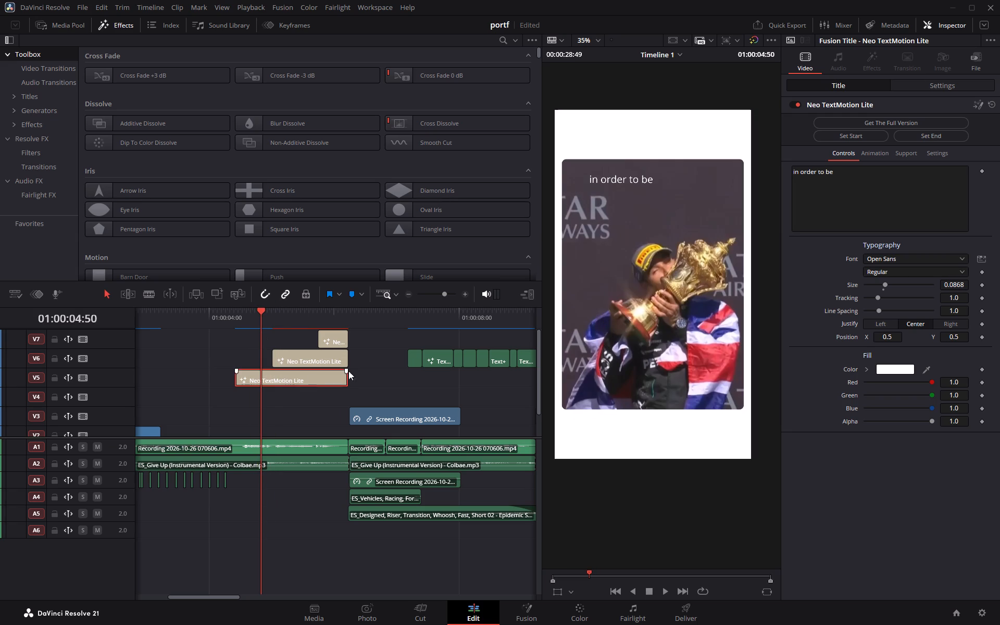
left_click(878, 157)
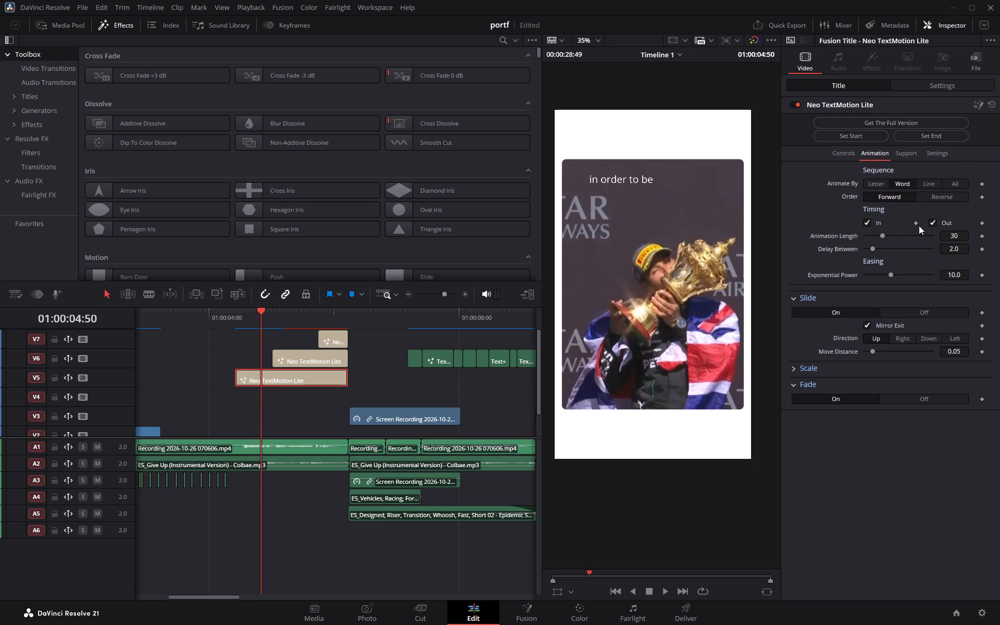
left_click_drag(948, 246, 964, 248)
left_click_drag(964, 248, 511, 250)
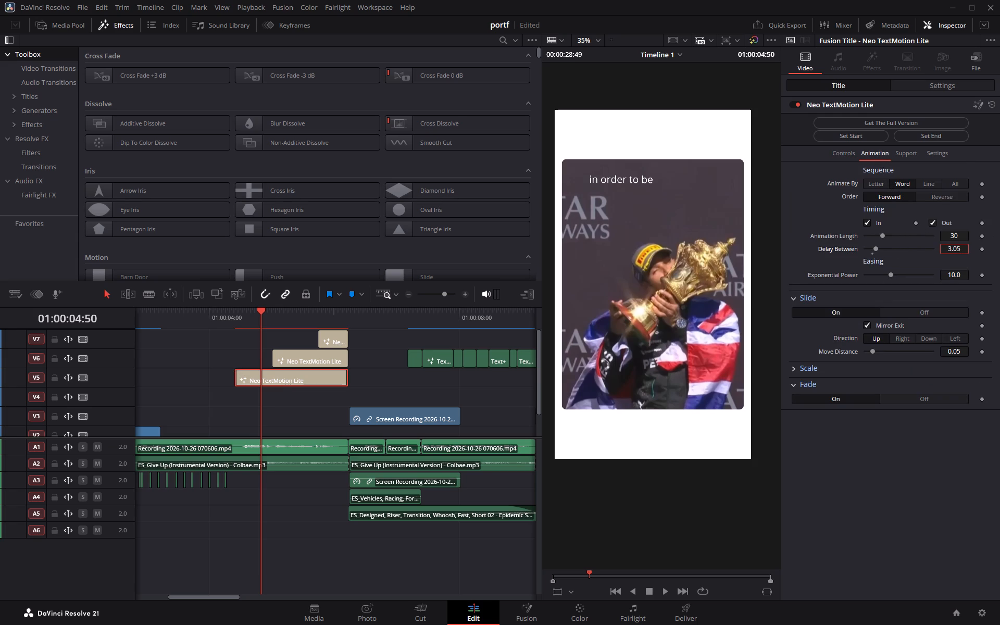
left_click_drag(511, 250, 509, 250)
Set the Delay Between value of the "who you are" title's animation to 3.0.
left_click(321, 362)
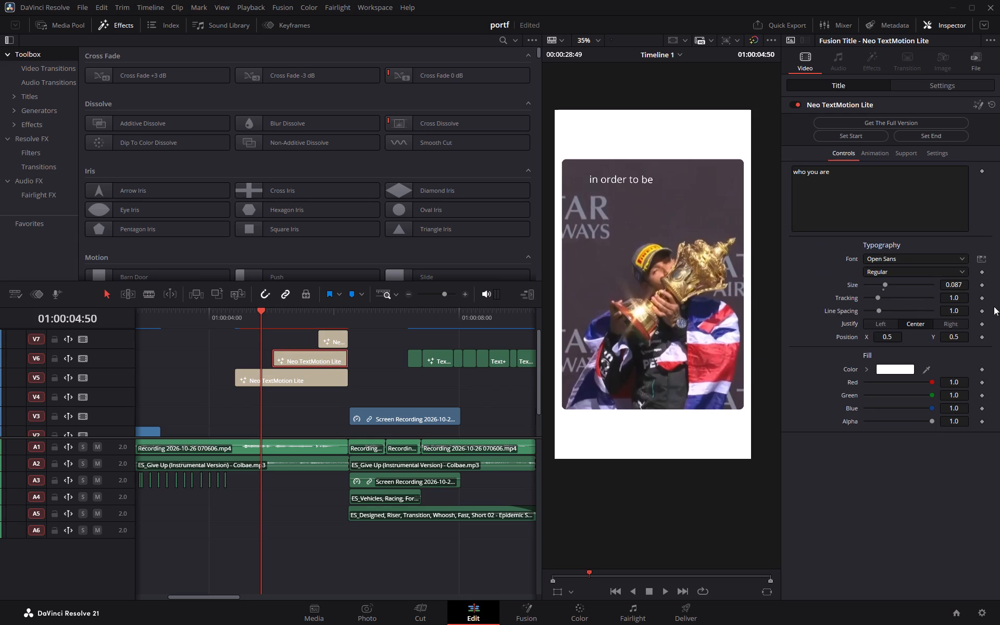
left_click(872, 156)
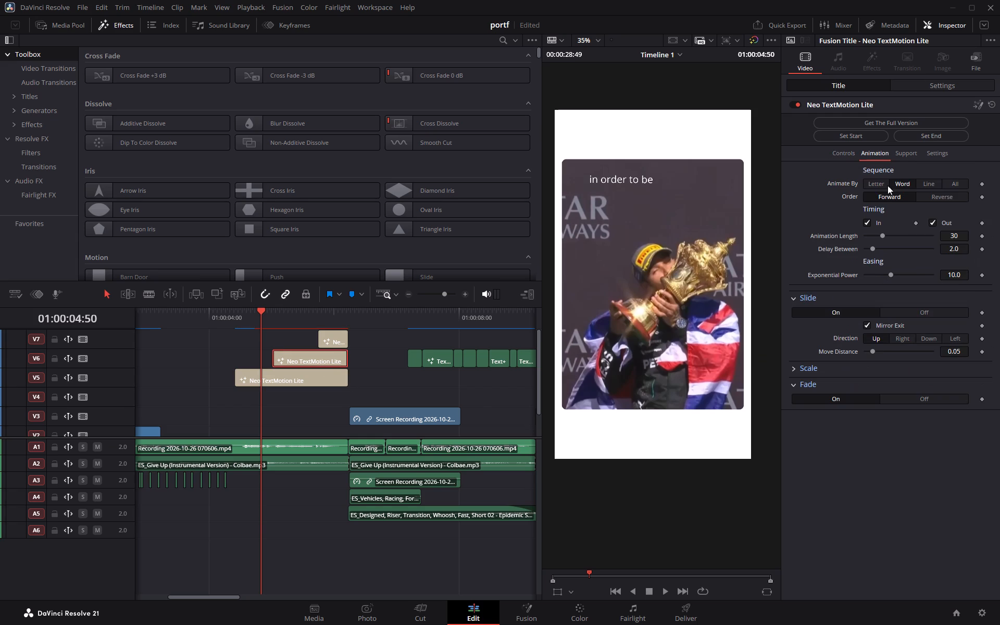
left_click_drag(949, 248, 501, 253)
left_click_drag(501, 253, 511, 254)
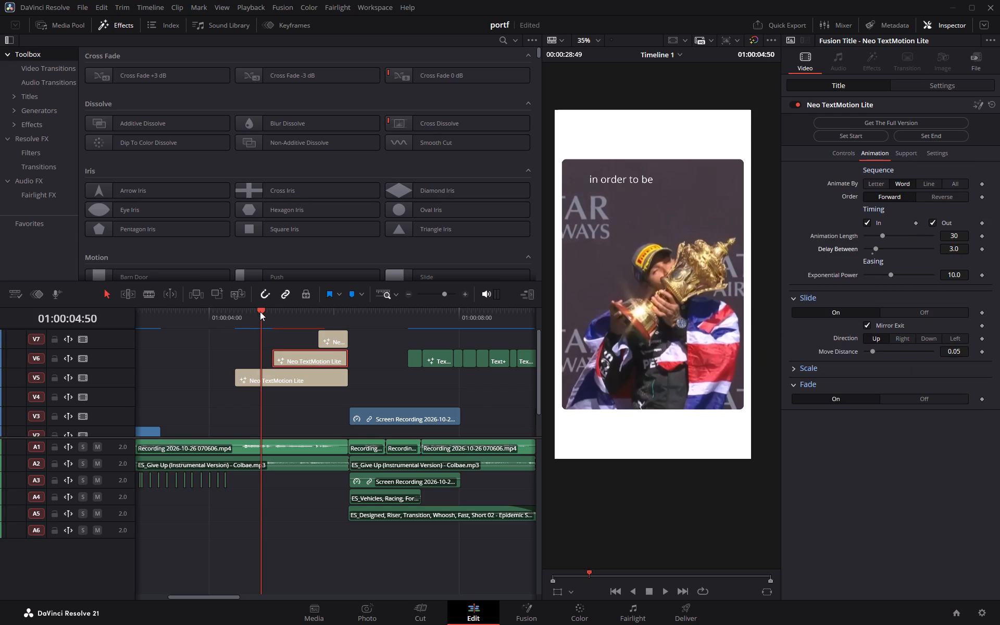
Set the Animation Length of the "who you are" title on V6 to 50.
left_click_drag(261, 311, 255, 314)
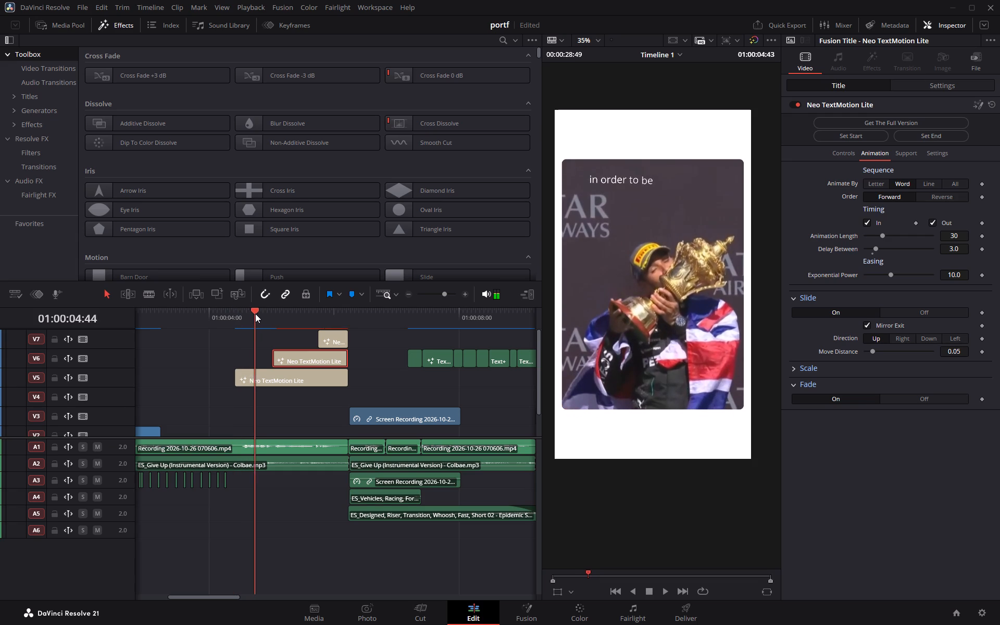
left_click_drag(255, 314, 261, 314)
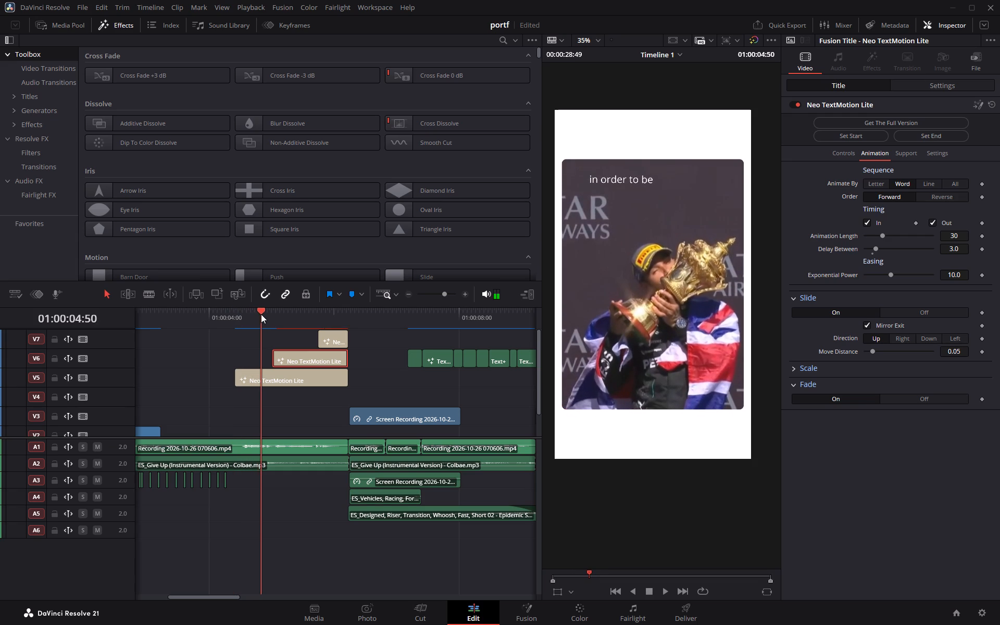
left_click_drag(261, 314, 217, 311)
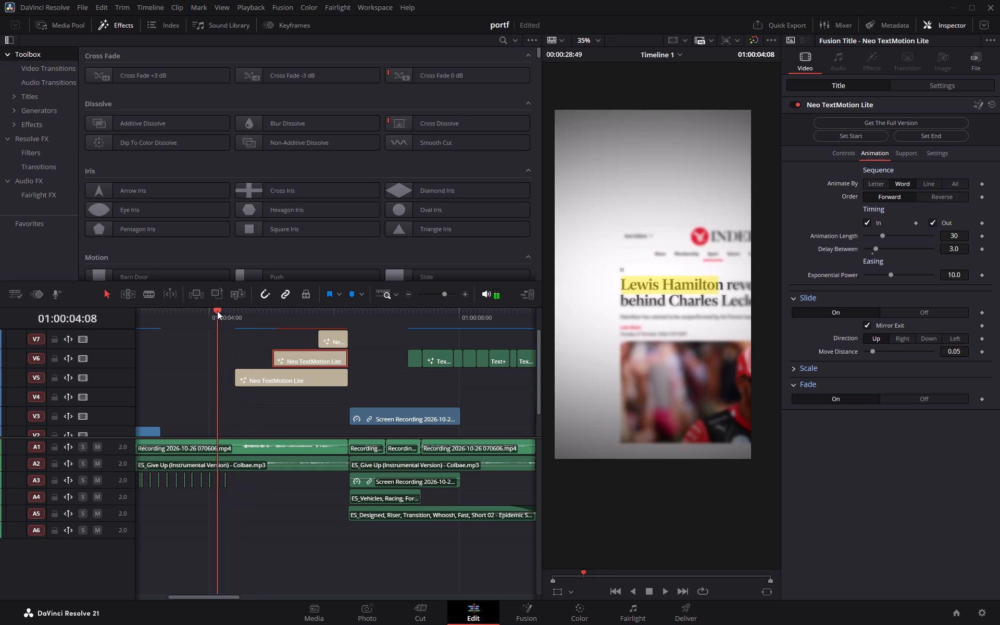
left_click_drag(217, 311, 250, 315)
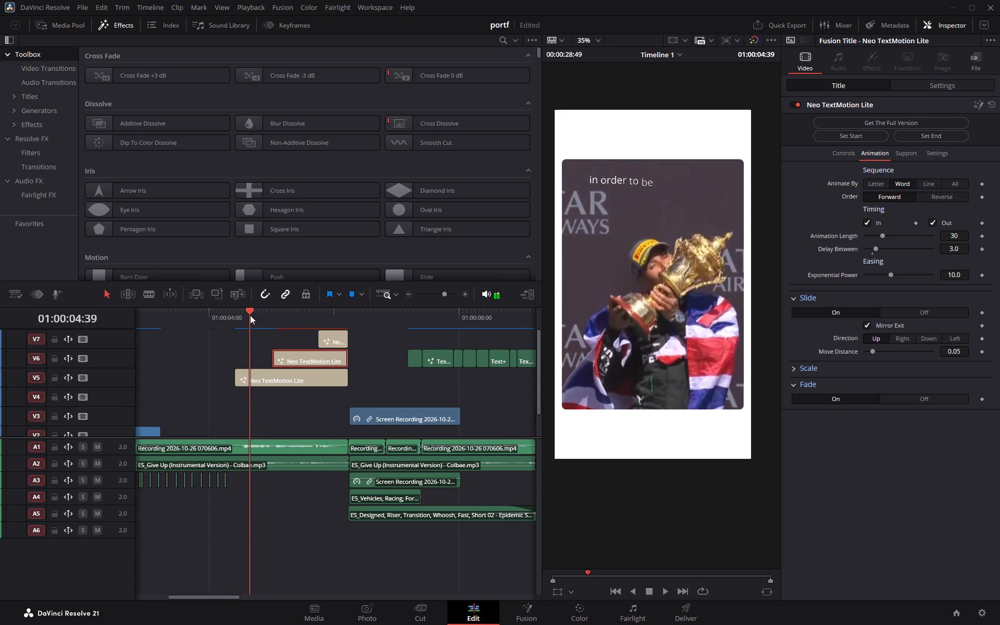
left_click_drag(250, 315, 259, 316)
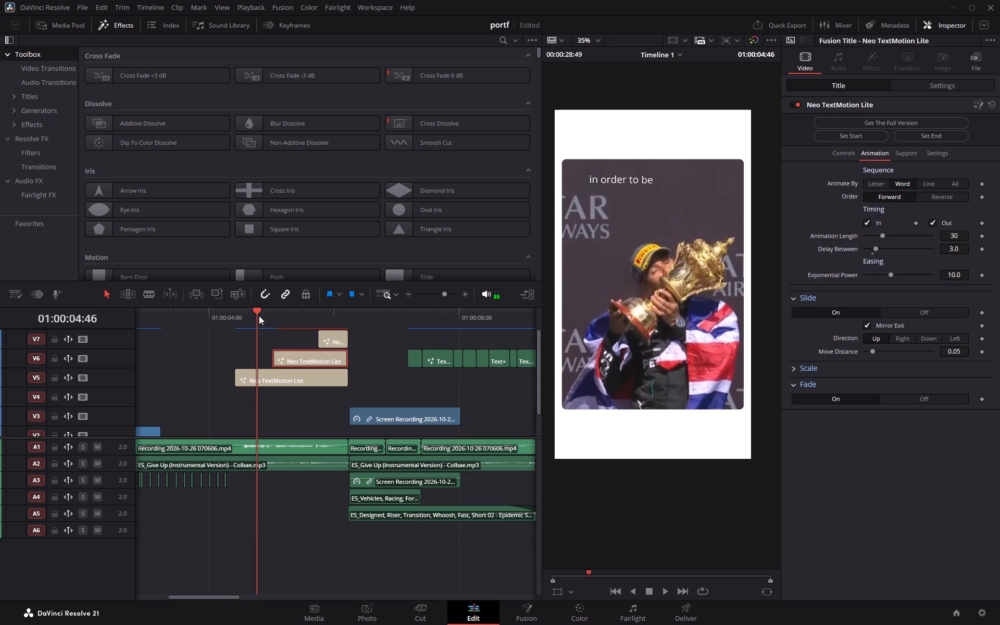
left_click_drag(259, 316, 261, 316)
left_click_drag(948, 211, 947, 235)
left_click_drag(947, 234, 562, 240)
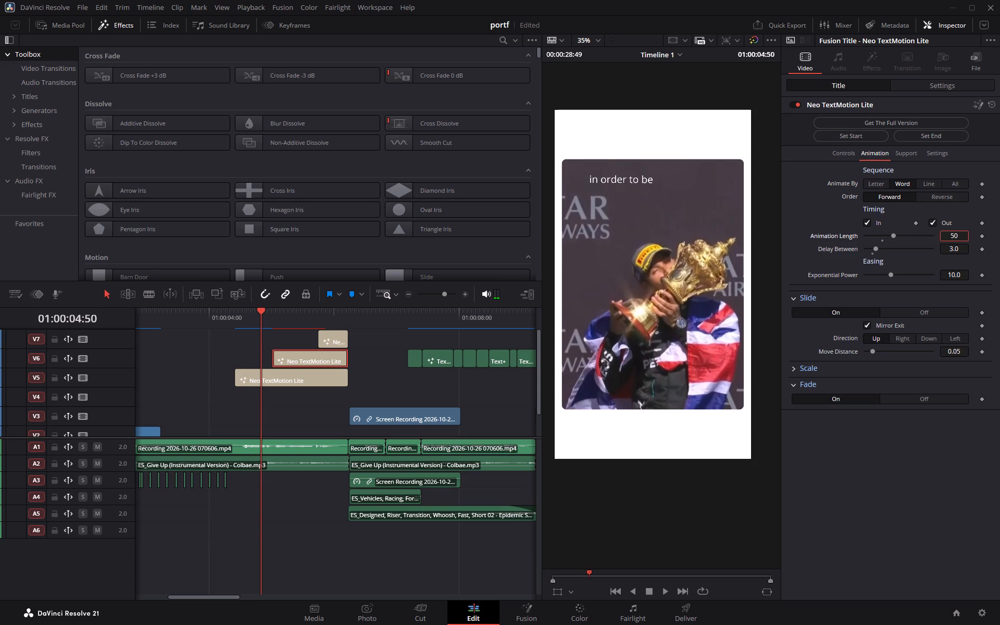
left_click_drag(562, 240, 901, 173)
left_click_drag(901, 173, 614, 169)
left_click_drag(614, 169, 620, 167)
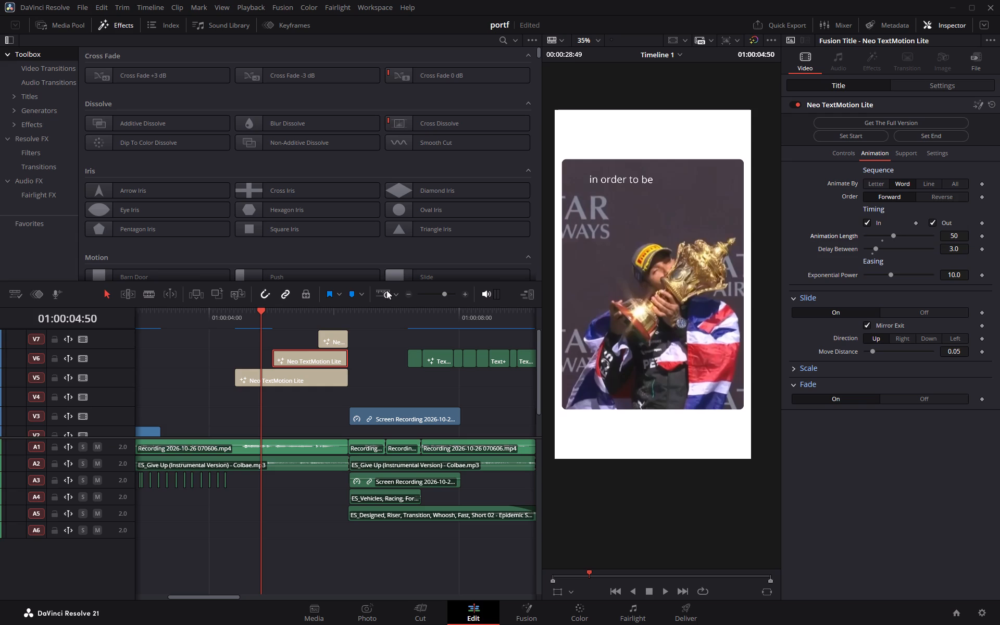
left_click(261, 309)
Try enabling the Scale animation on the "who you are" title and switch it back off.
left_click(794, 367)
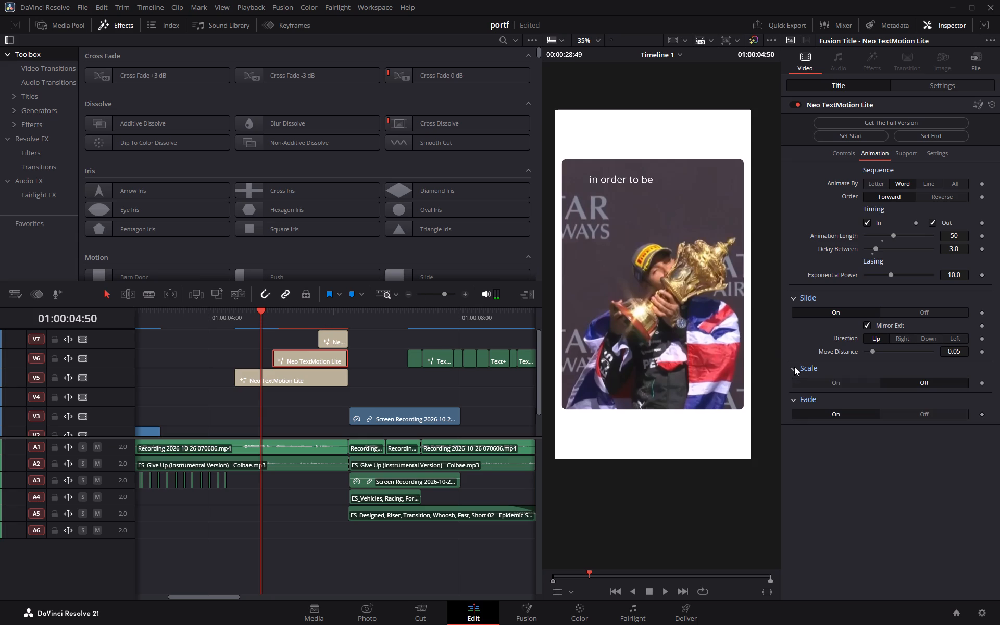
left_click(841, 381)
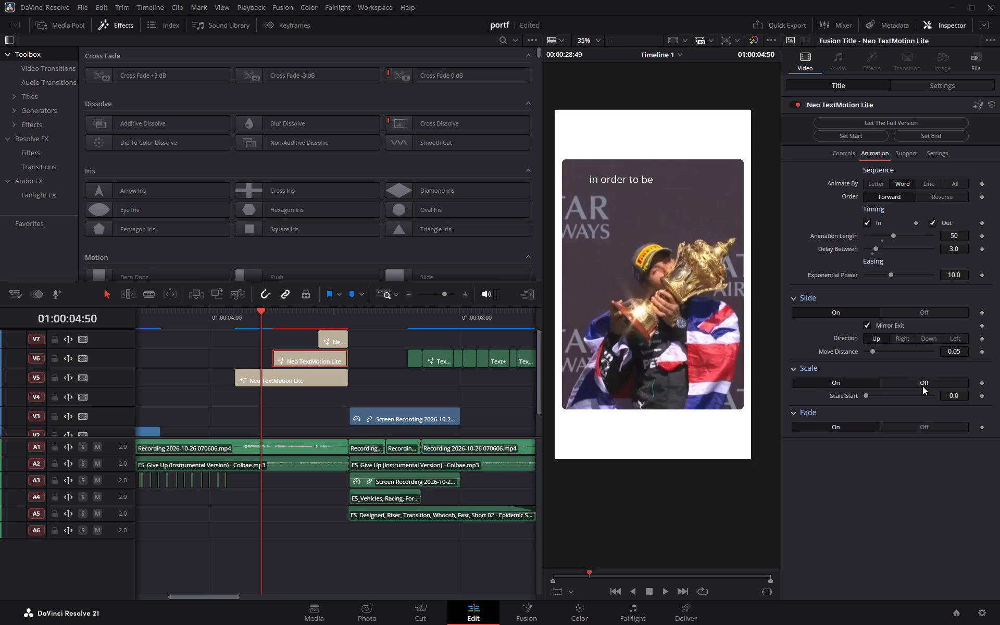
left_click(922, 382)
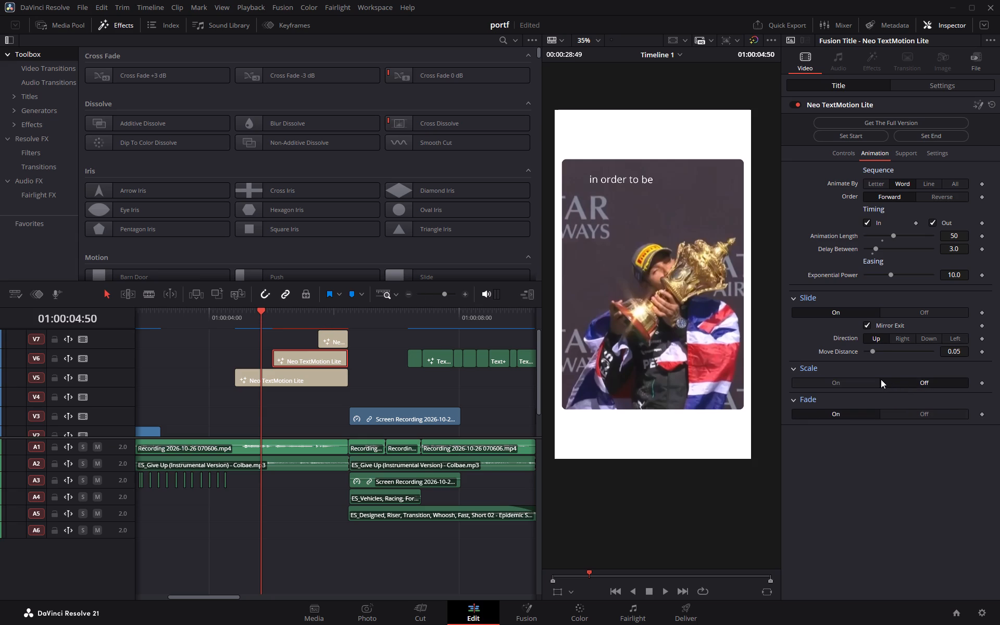
Set the Slide direction of the "who you are" title on V6 to Right, comparing it with Up.
left_click(907, 337)
left_click_drag(261, 310, 239, 313)
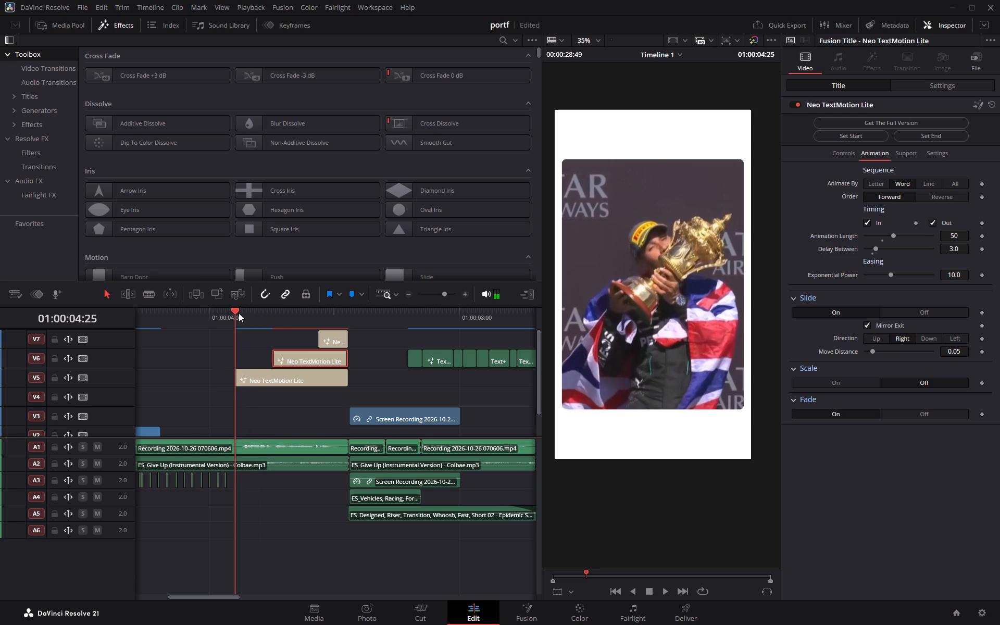
left_click_drag(239, 313, 257, 319)
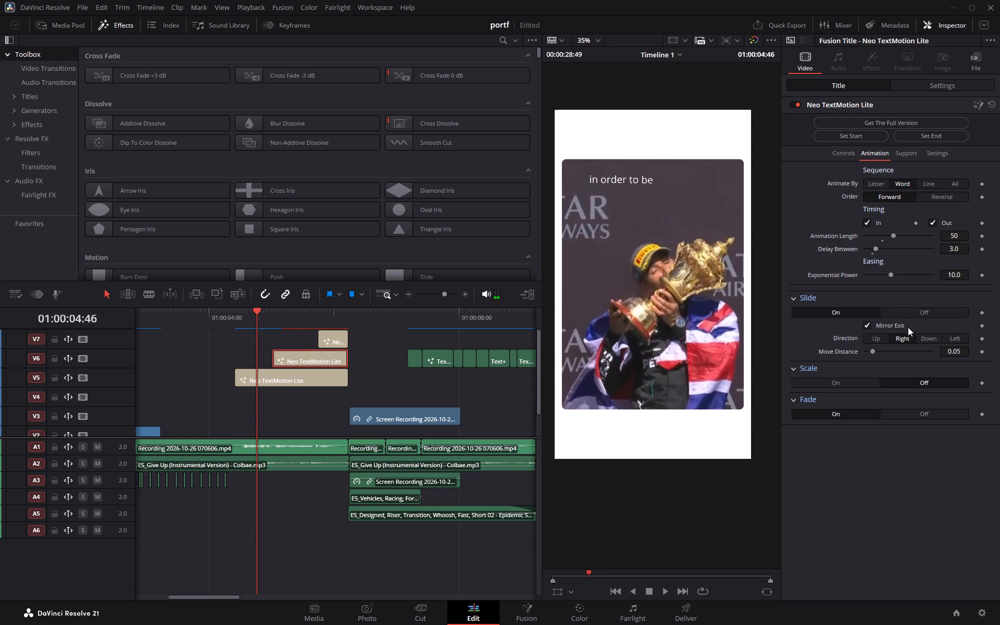
left_click(878, 337)
left_click(904, 339)
Set the Slide direction of the "in order to be" title on V5 to Right.
left_click(307, 382)
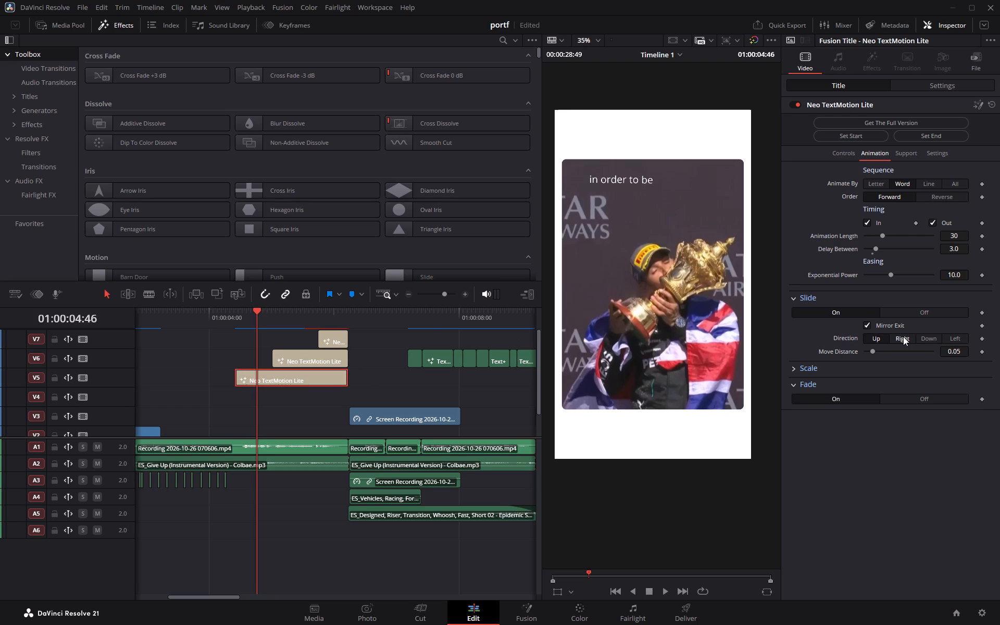
left_click(903, 336)
Check the word slide-in of the "in order to be" title on V5 and set its Delay Between to about 12.
left_click_drag(254, 311, 246, 312)
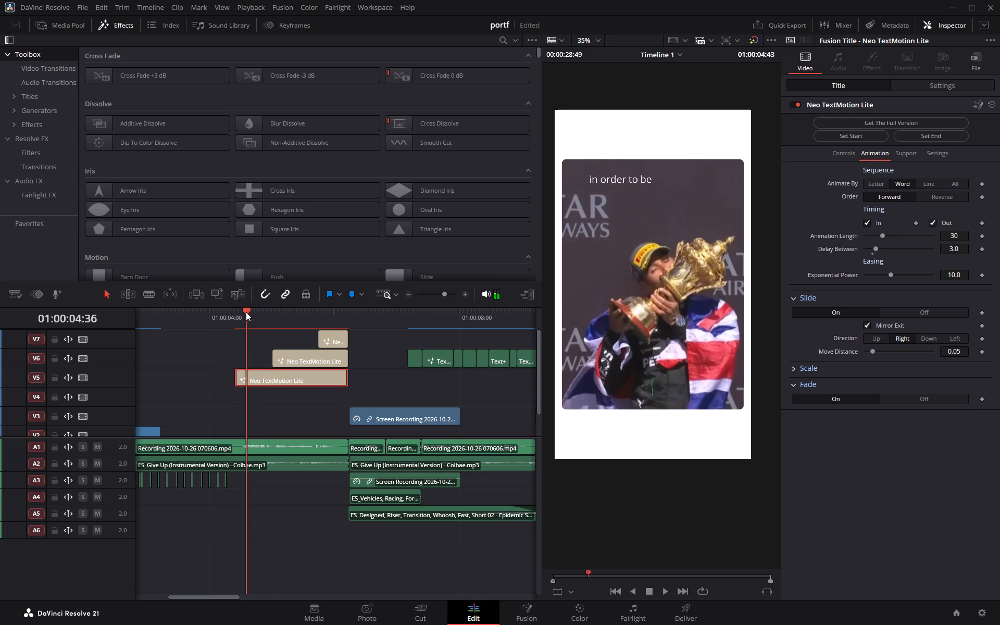
left_click_drag(246, 312, 299, 318)
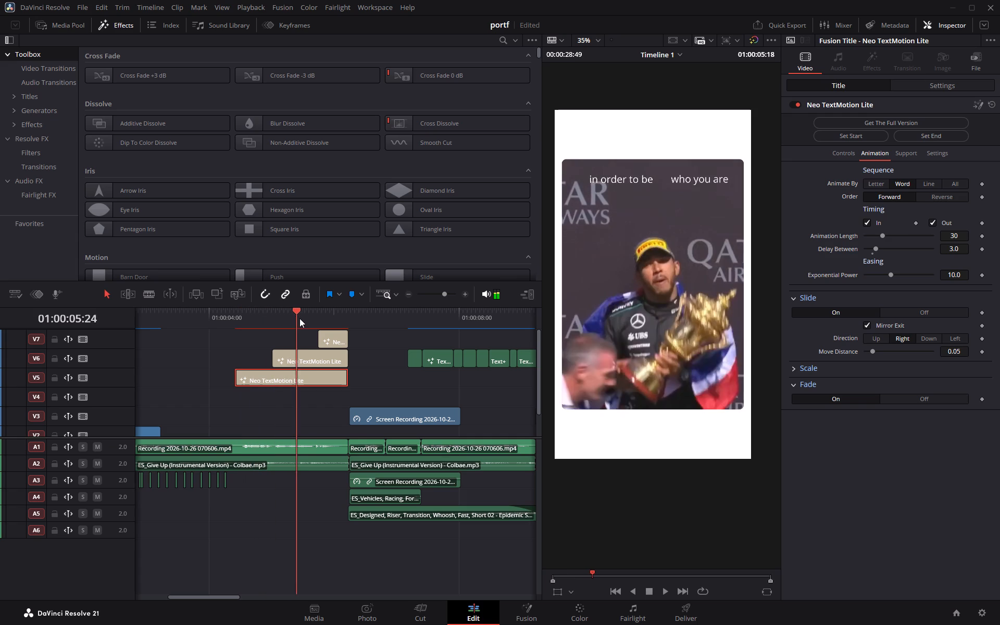
left_click_drag(299, 318, 227, 316)
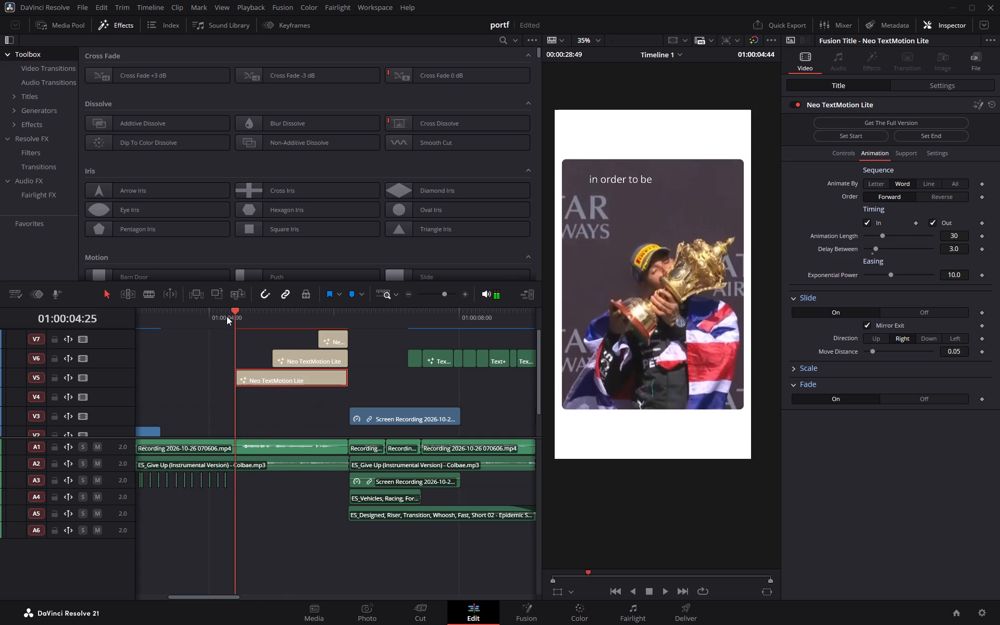
left_click_drag(227, 316, 251, 321)
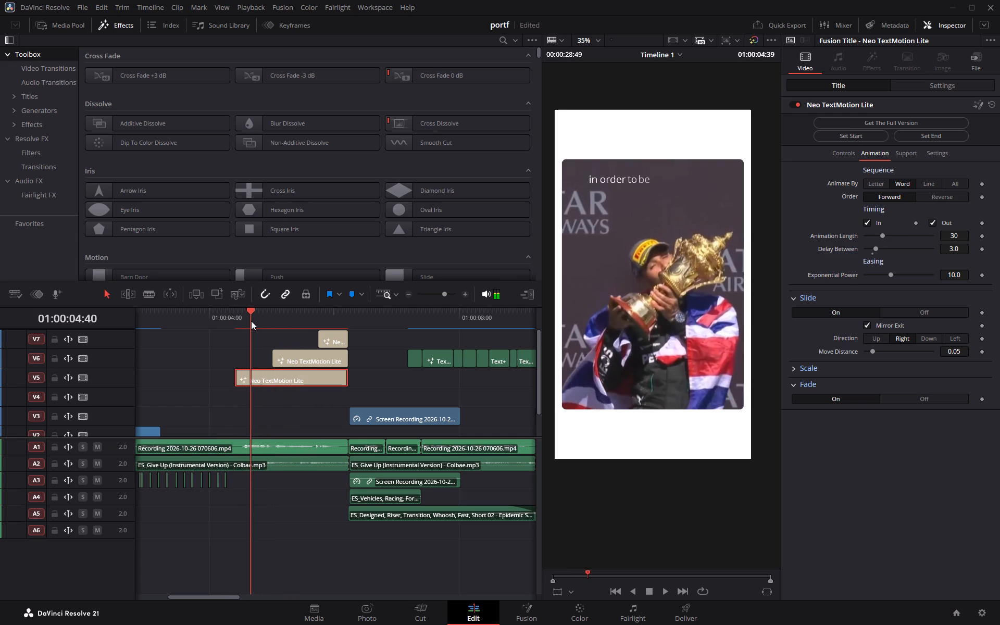
left_click_drag(251, 321, 260, 321)
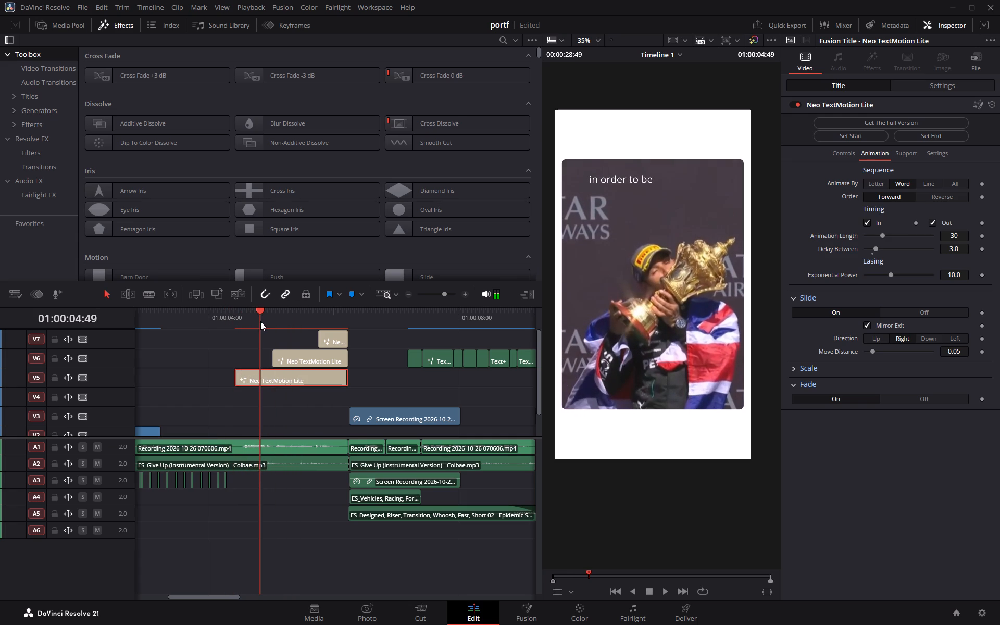
left_click_drag(260, 321, 267, 322)
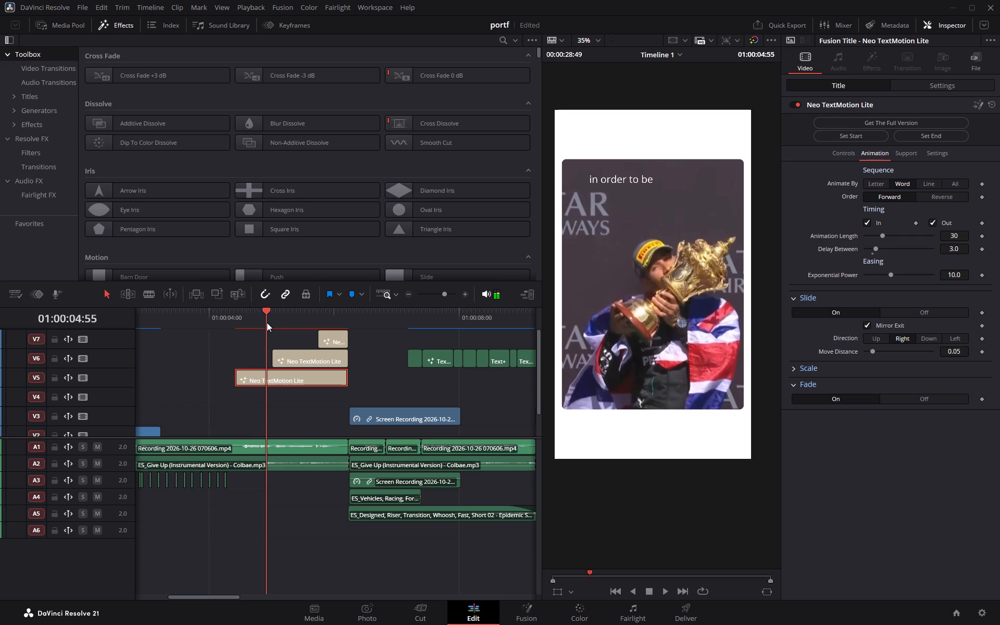
left_click_drag(267, 322, 269, 322)
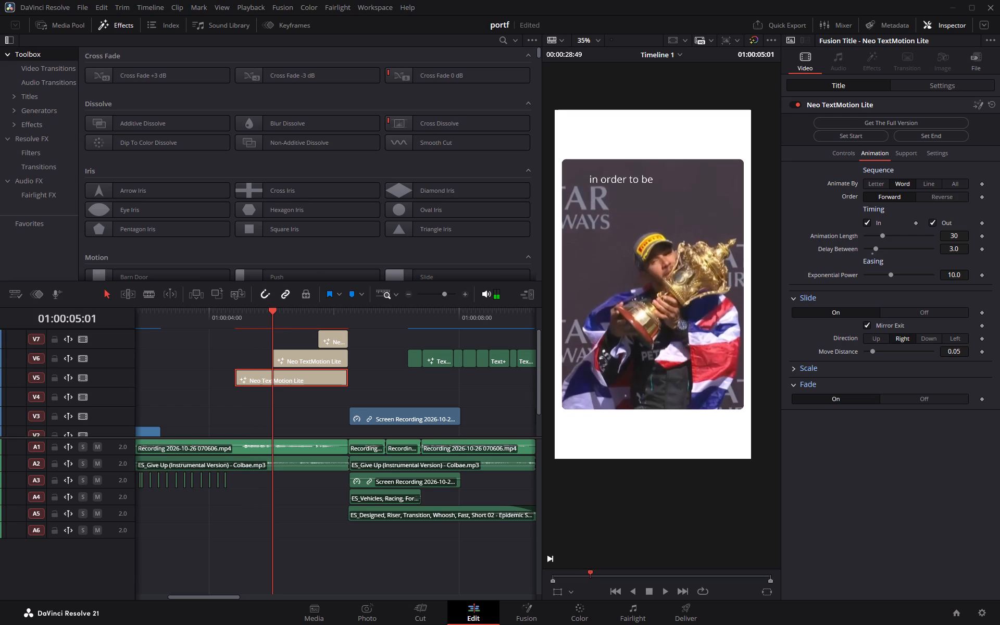
left_click_drag(951, 248, 528, 256)
left_click_drag(528, 256, 504, 240)
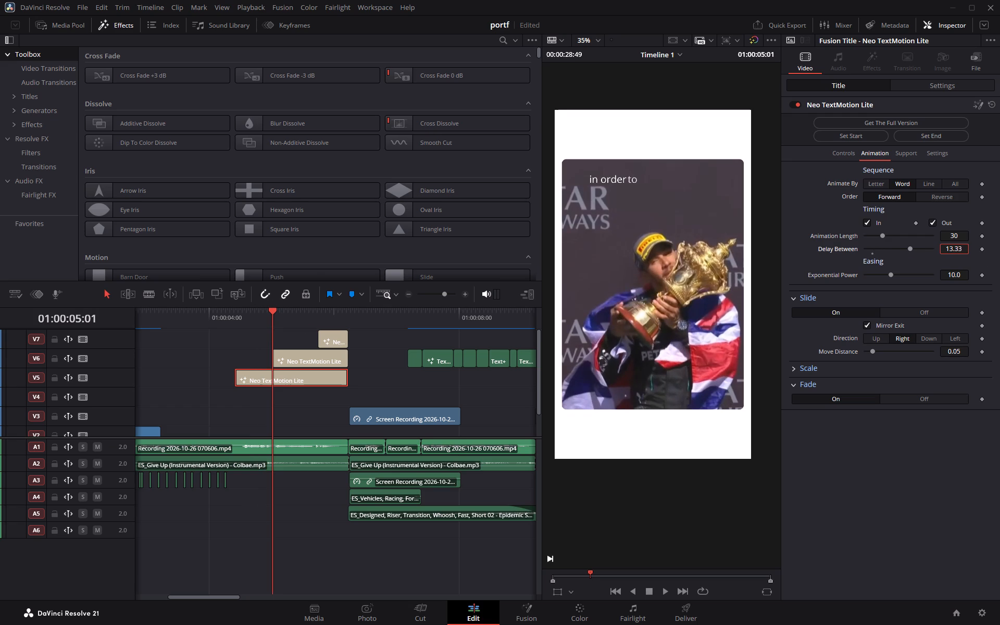
left_click_drag(504, 240, 440, 242)
left_click_drag(440, 242, 435, 242)
left_click_drag(435, 242, 438, 242)
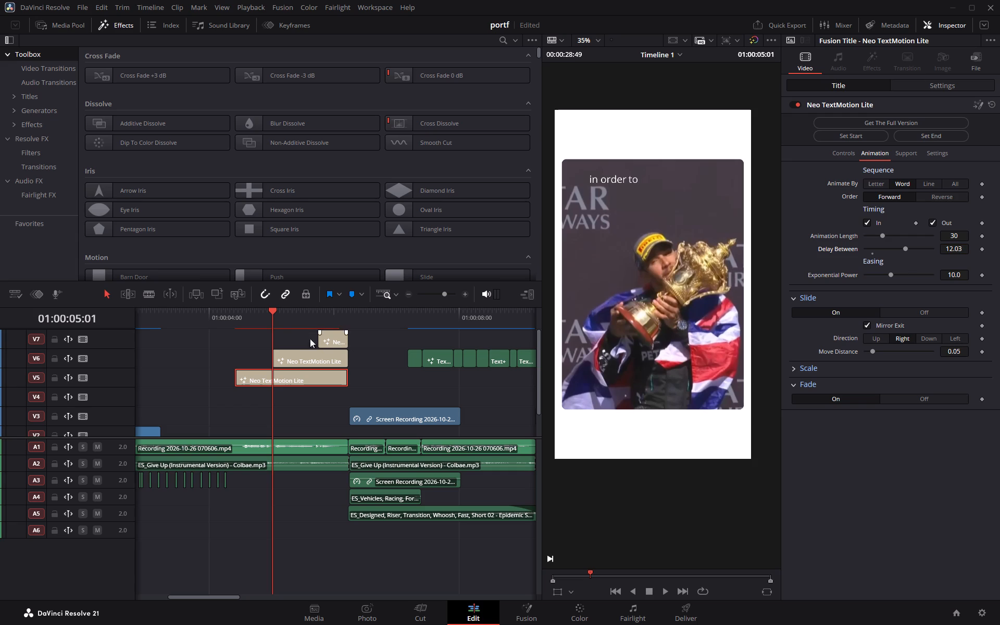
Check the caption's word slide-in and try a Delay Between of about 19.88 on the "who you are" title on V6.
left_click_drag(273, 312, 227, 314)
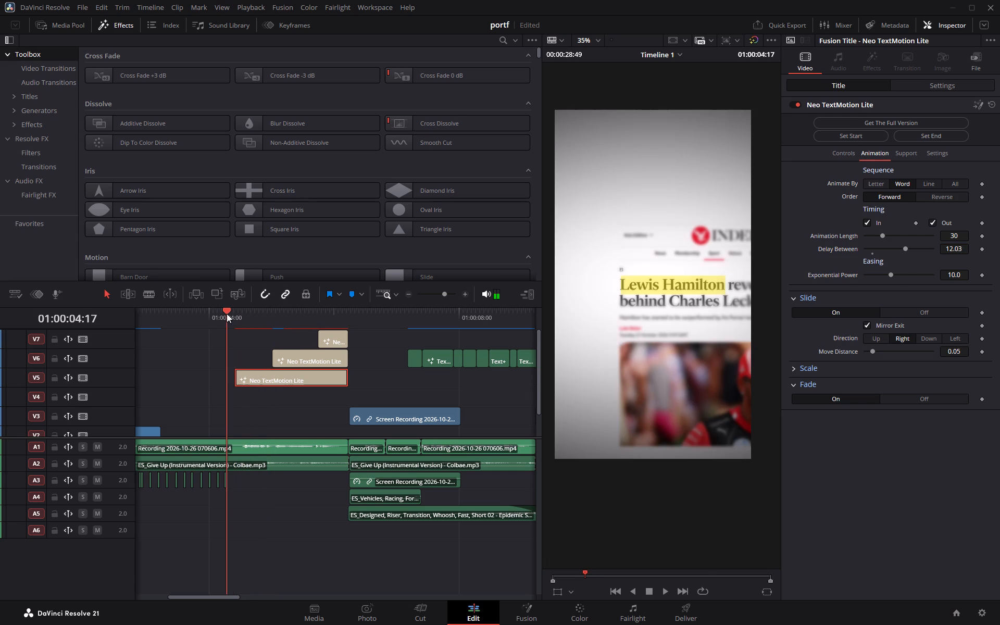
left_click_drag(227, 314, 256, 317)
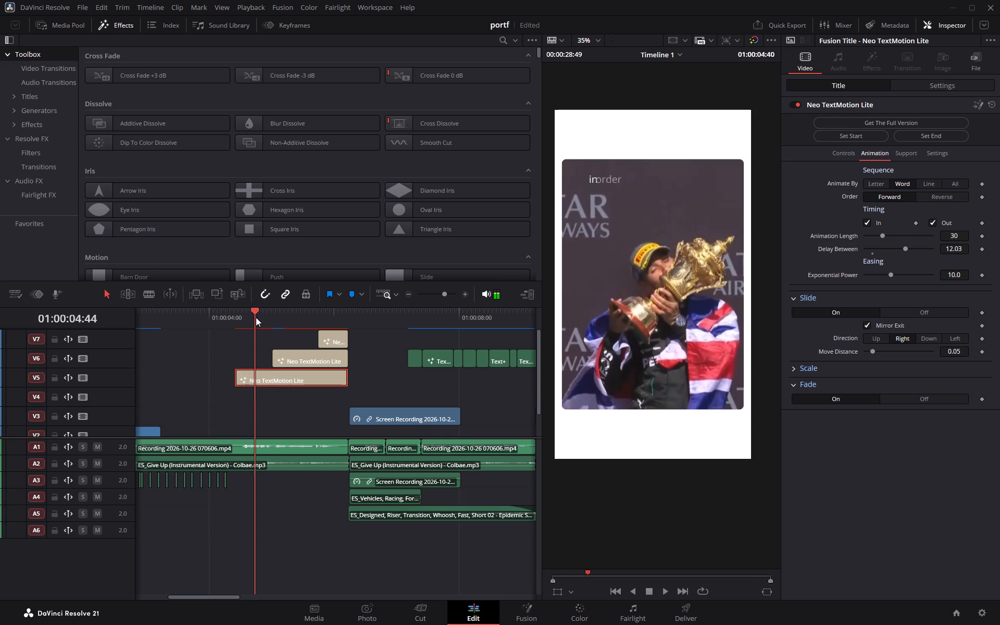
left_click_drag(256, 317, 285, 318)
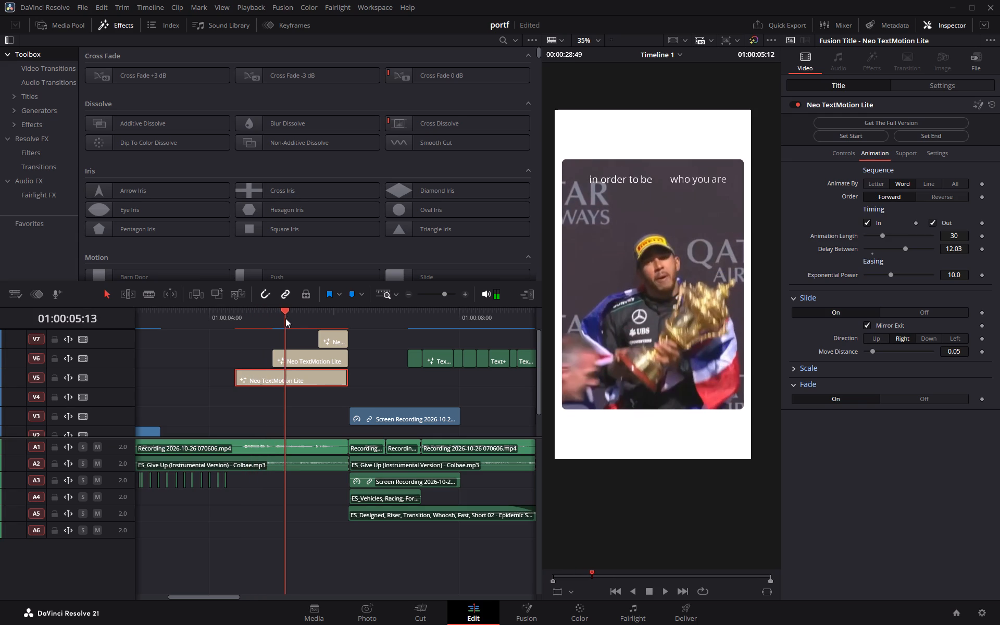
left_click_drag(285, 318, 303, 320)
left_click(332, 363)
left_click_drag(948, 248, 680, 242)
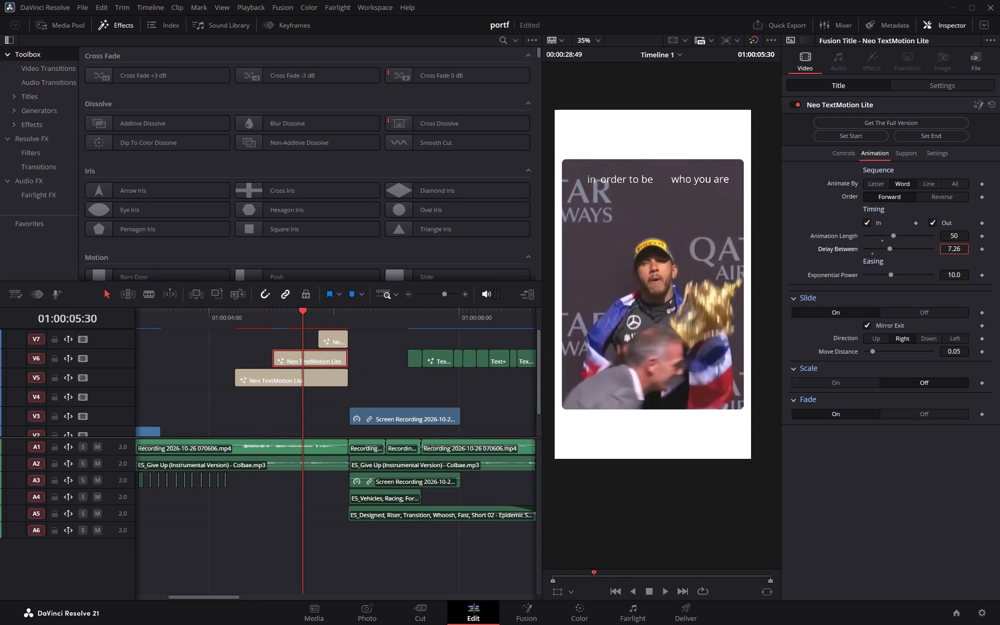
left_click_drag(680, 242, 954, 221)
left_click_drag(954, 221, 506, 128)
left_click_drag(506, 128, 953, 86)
Compare with the V5 title's timing and set the "who you are" title on V6 to Animation Length 29 and Delay Between about 12.83.
left_click(321, 377)
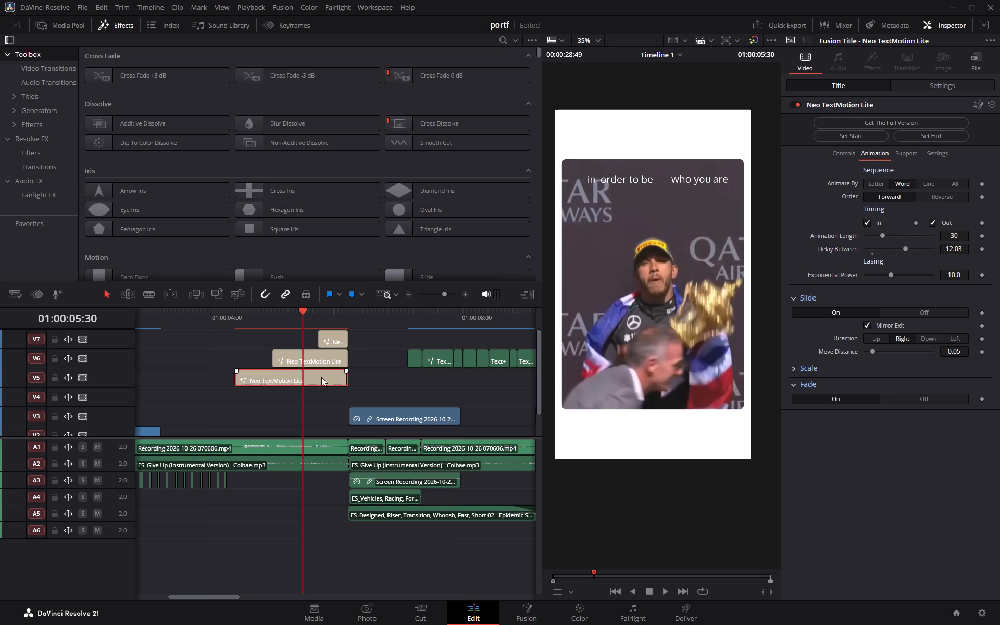
left_click(332, 355)
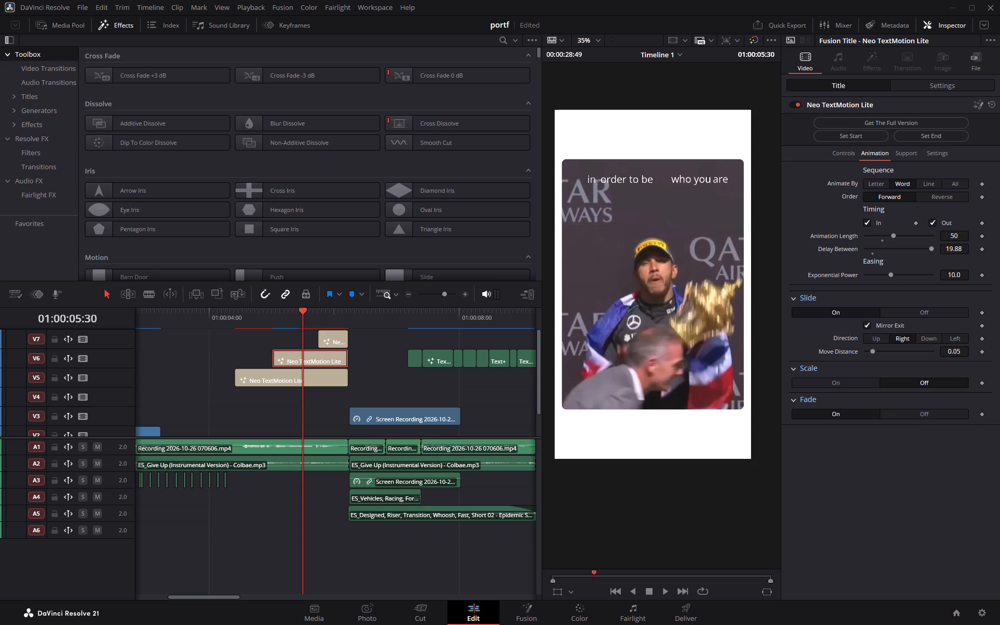
left_click_drag(961, 234, 851, 252)
left_click_drag(851, 252, 854, 252)
left_click_drag(958, 248, 760, 271)
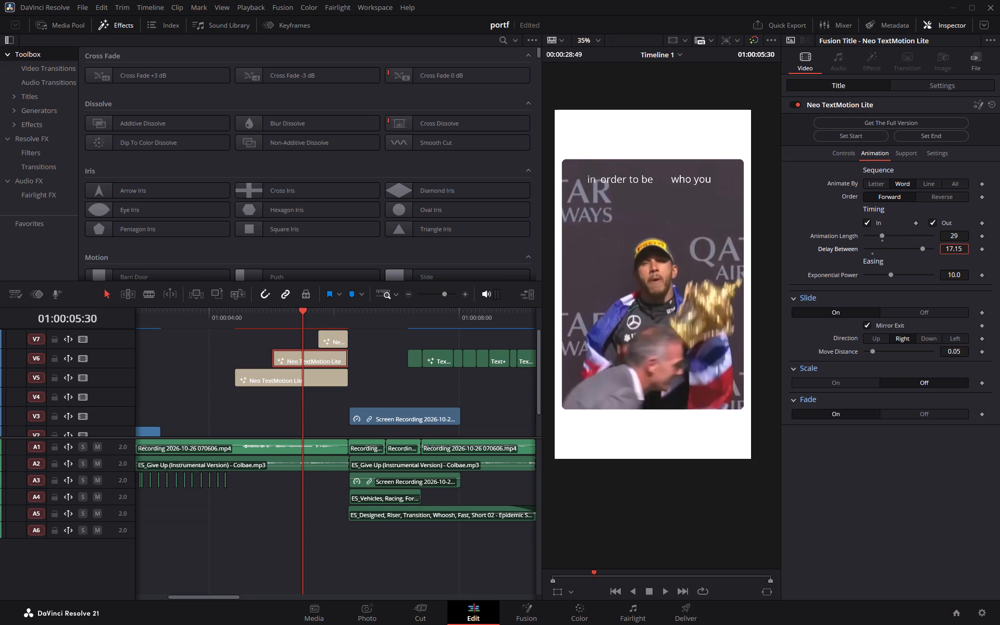
left_click_drag(760, 271, 584, 276)
left_click_drag(584, 276, 591, 275)
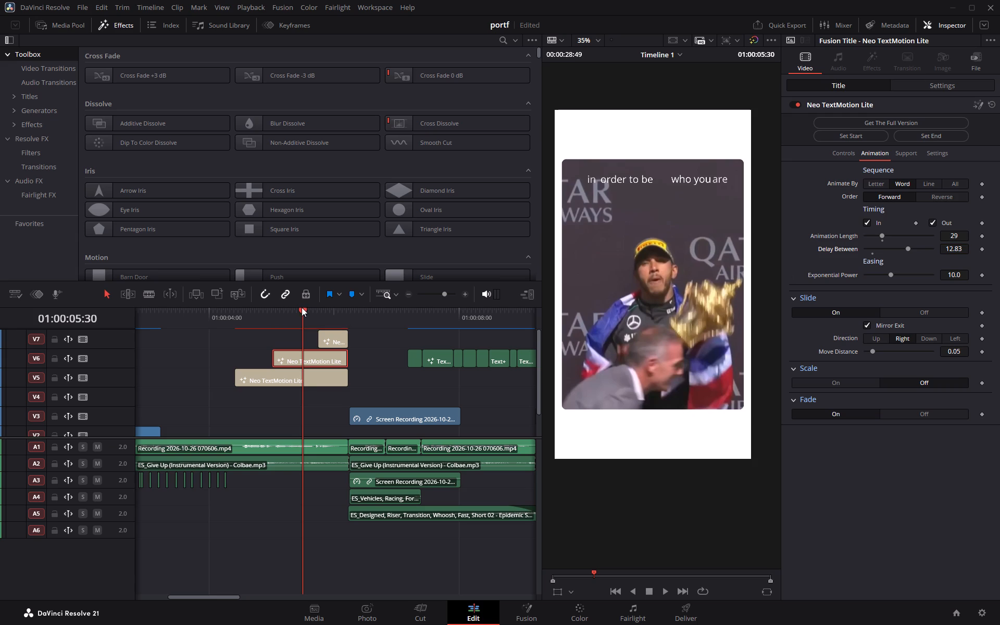
Check how the caption animates away and turn off the Out animation of the "who you are" title on V6.
left_click_drag(301, 309, 297, 312)
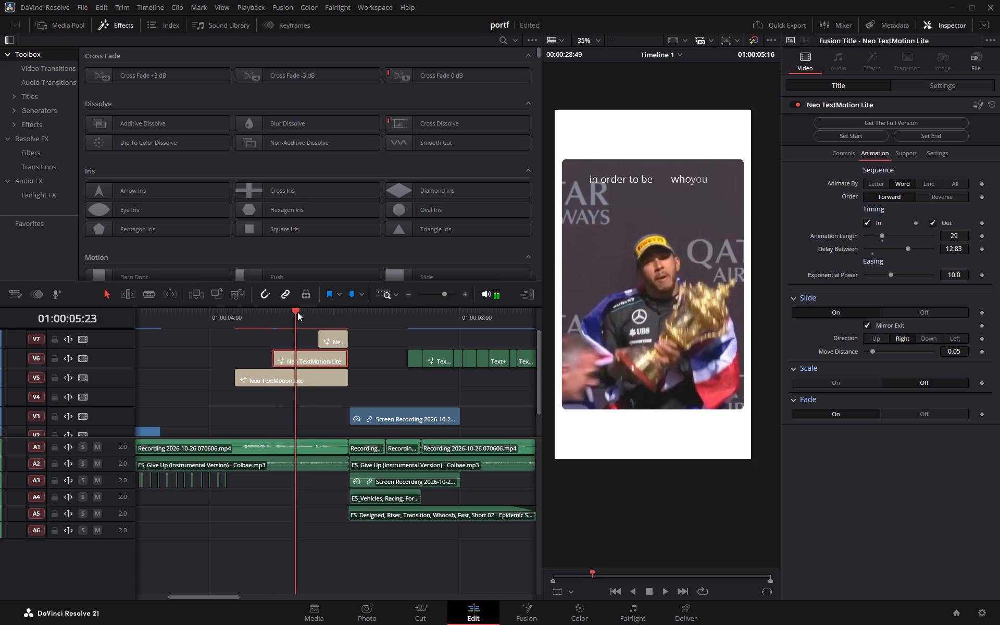
left_click_drag(297, 312, 321, 312)
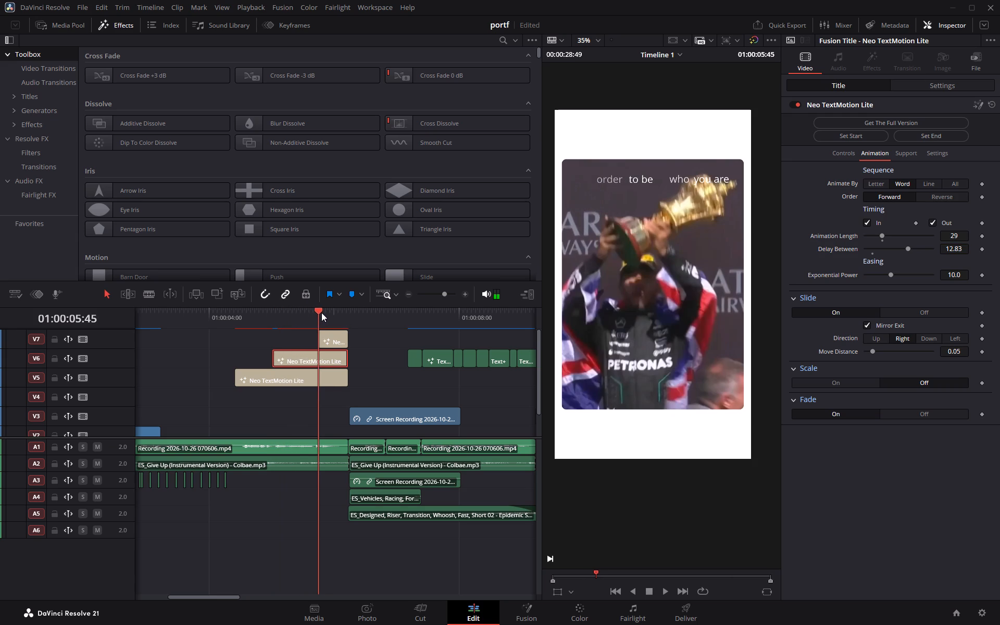
left_click_drag(321, 312, 333, 312)
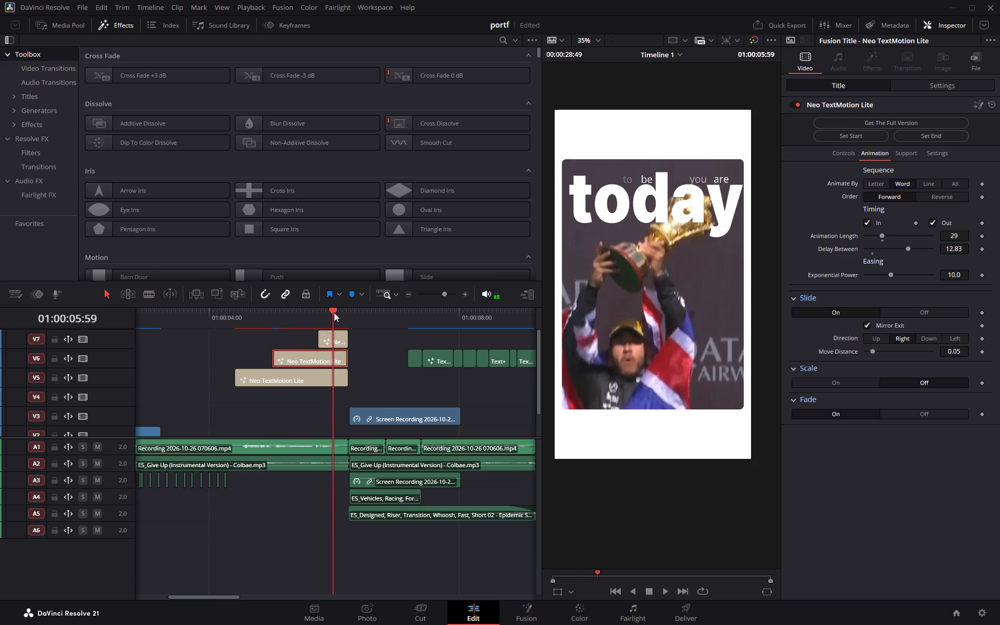
left_click(933, 221)
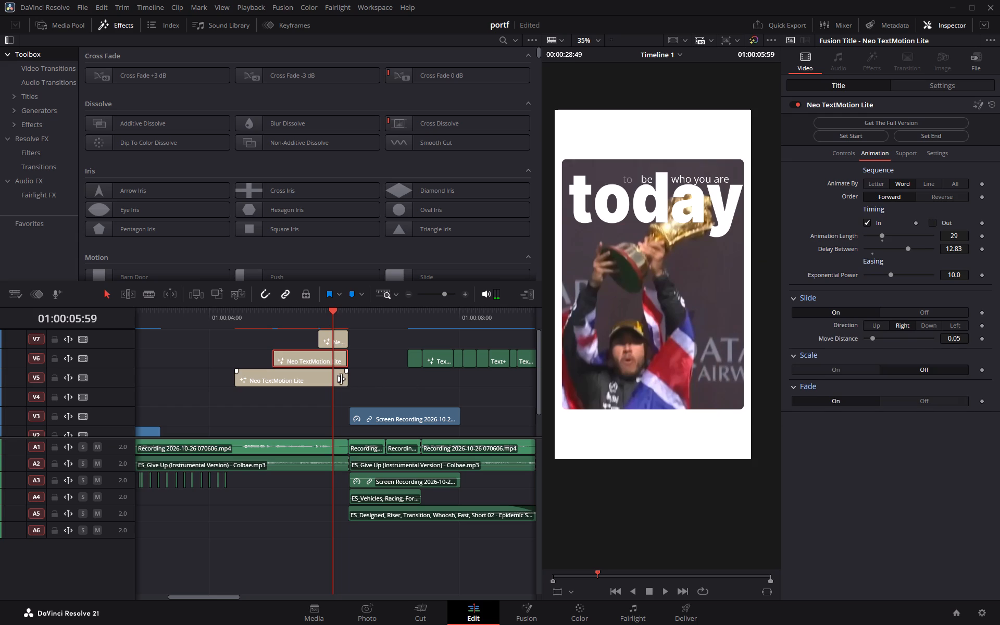
Turn off the Out animation of the "today" title on V7.
left_click(341, 379)
left_click(933, 219)
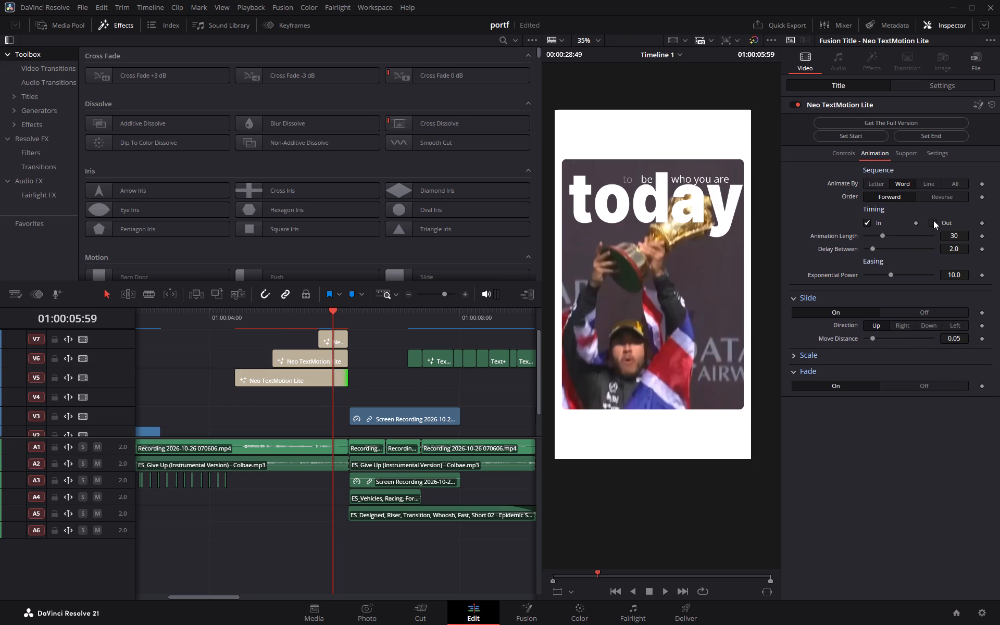
left_click(336, 335)
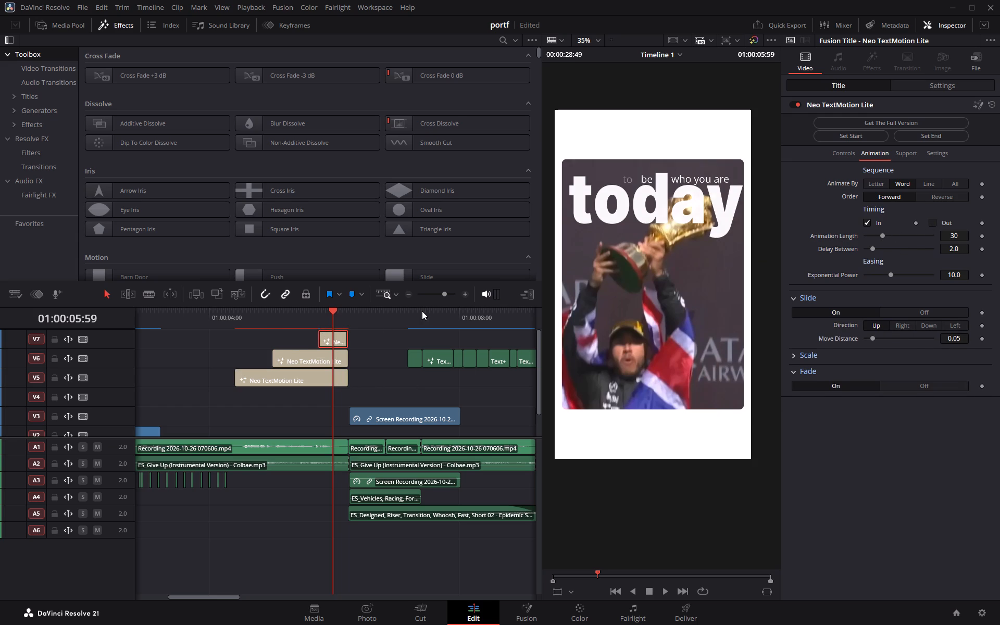
Recheck the end of the caption and turn off the Out animation of the "in order to be" title on V5.
left_click_drag(332, 310, 307, 315)
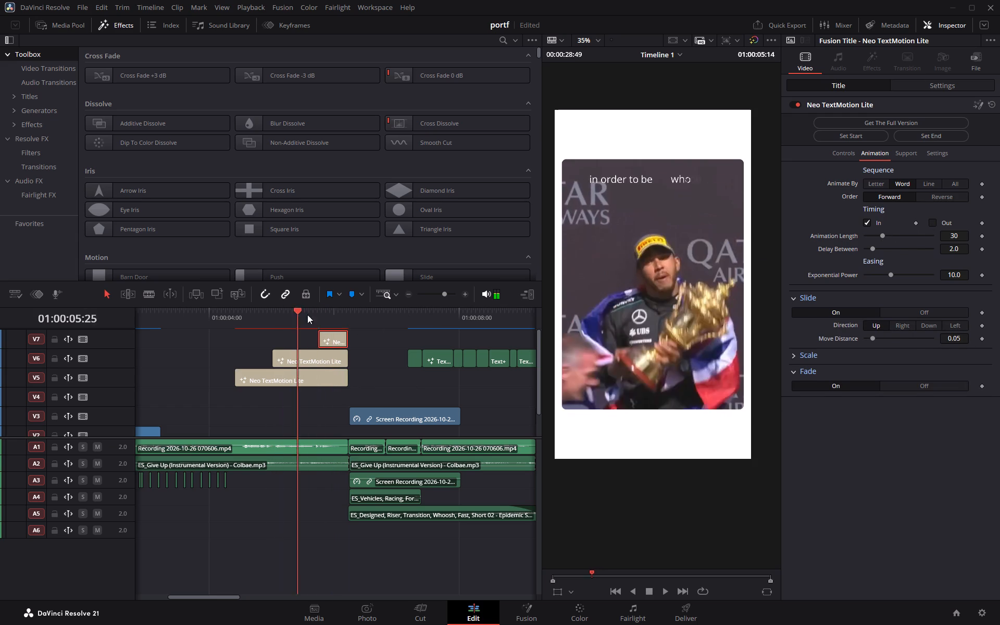
left_click_drag(307, 315, 341, 315)
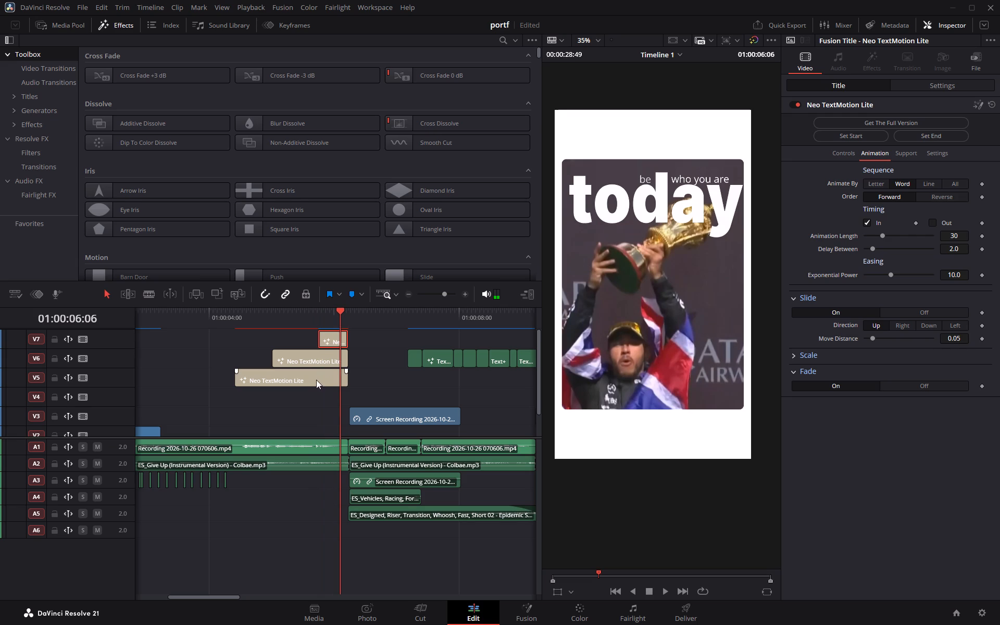
left_click(316, 379)
left_click(935, 221)
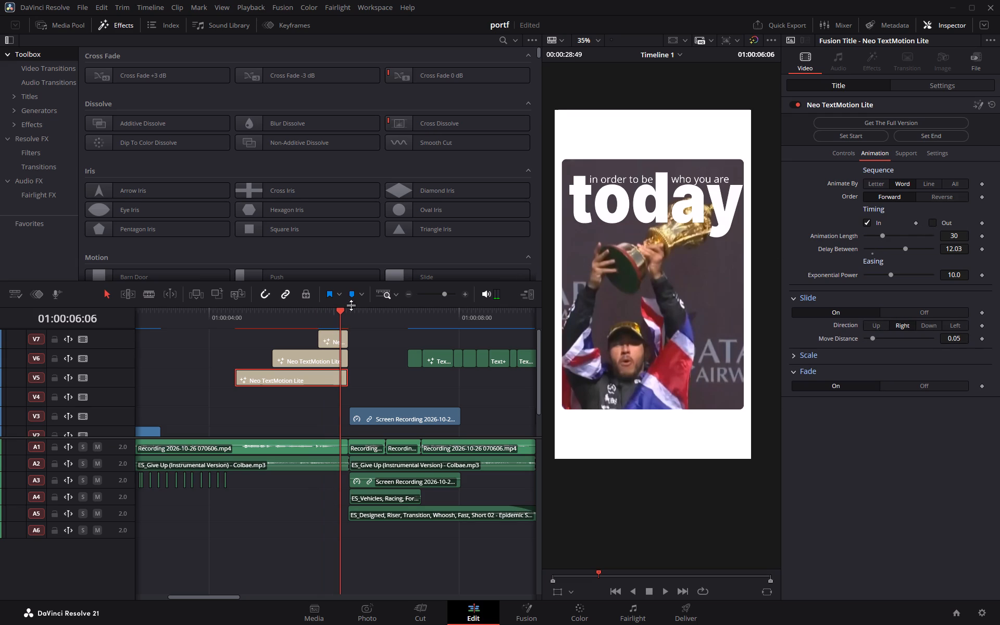
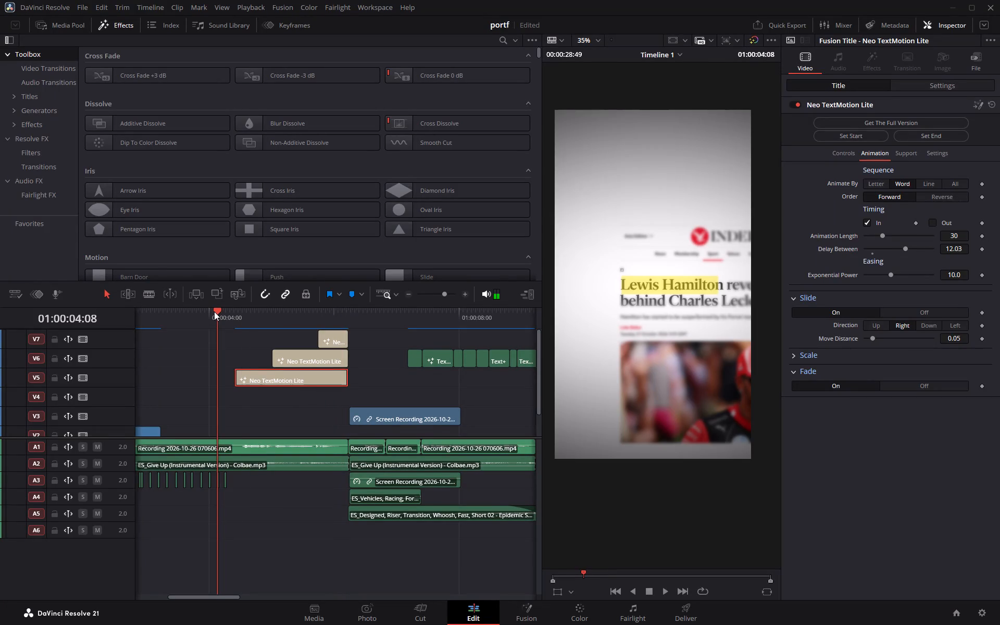
Replay and scrub the caption over the trophy shot to examine how its word-by-word timing fits the voice.
key("space")
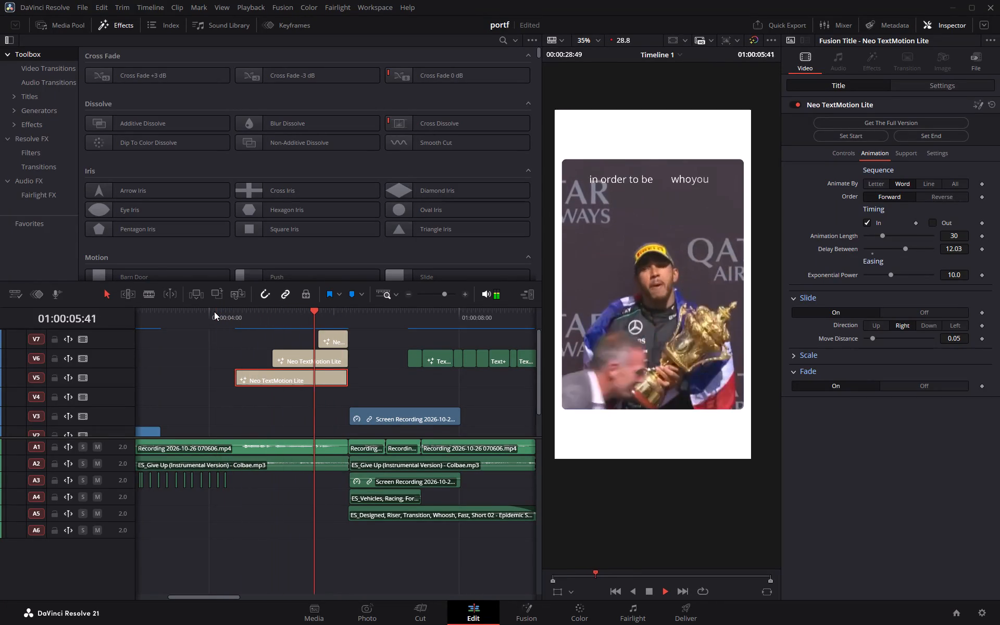
key("space")
left_click_drag(355, 311, 267, 315)
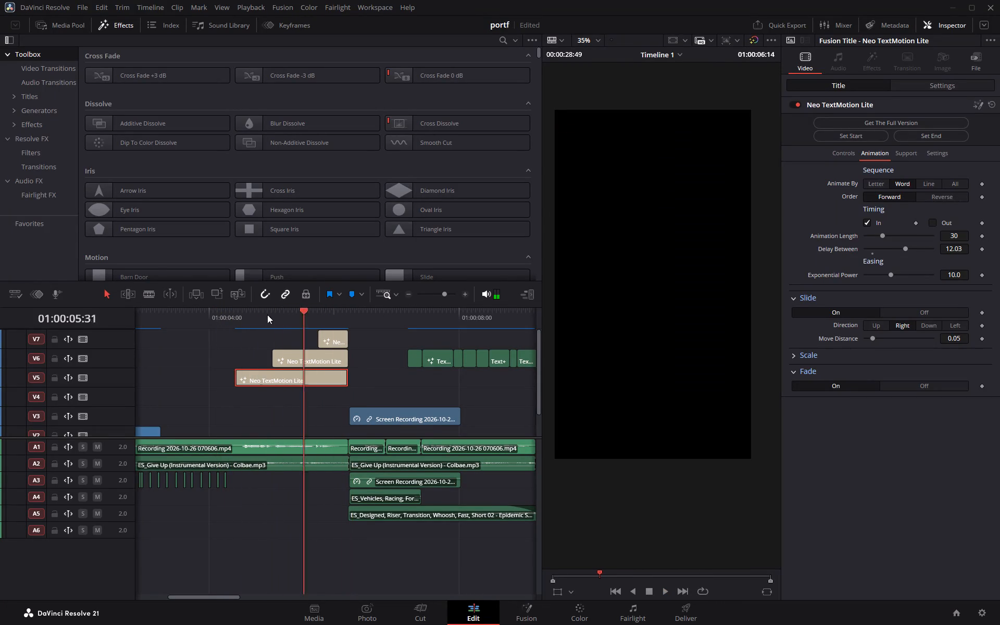
left_click_drag(267, 315, 238, 316)
key("space")
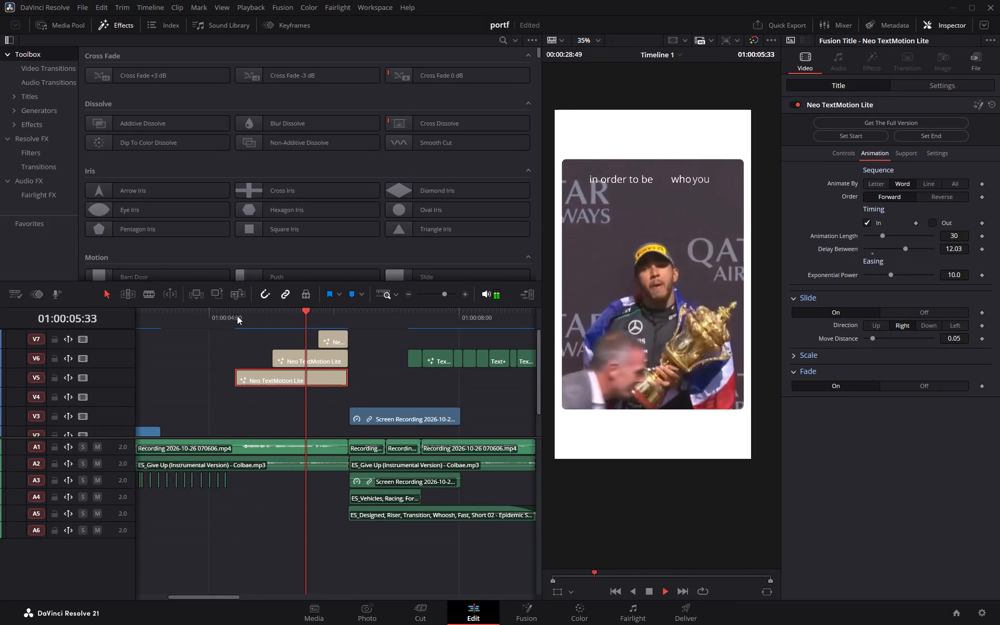
key("space")
left_click_drag(332, 311, 278, 312)
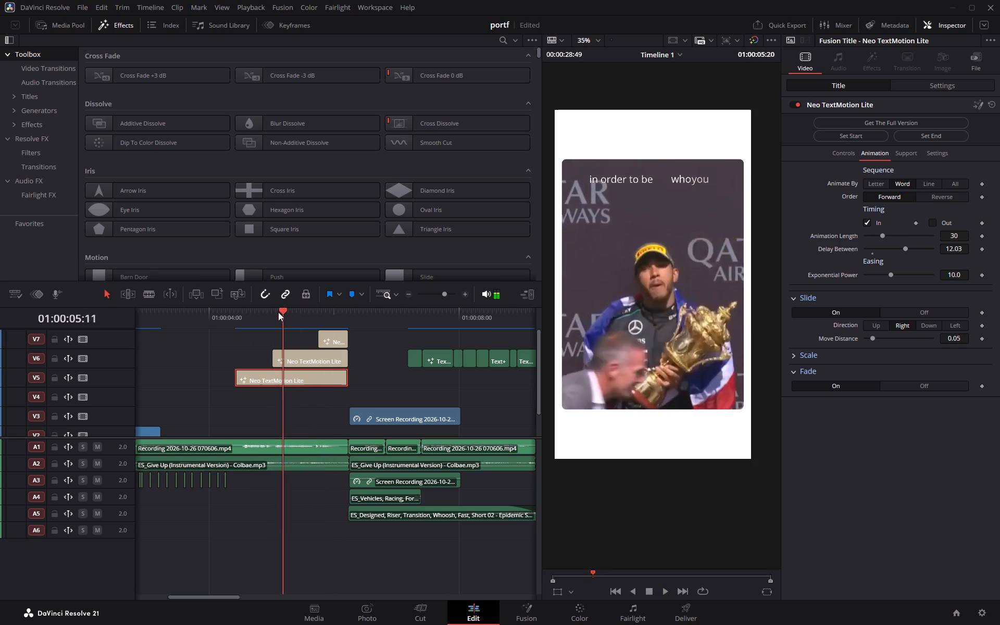
left_click_drag(278, 312, 239, 314)
key("space")
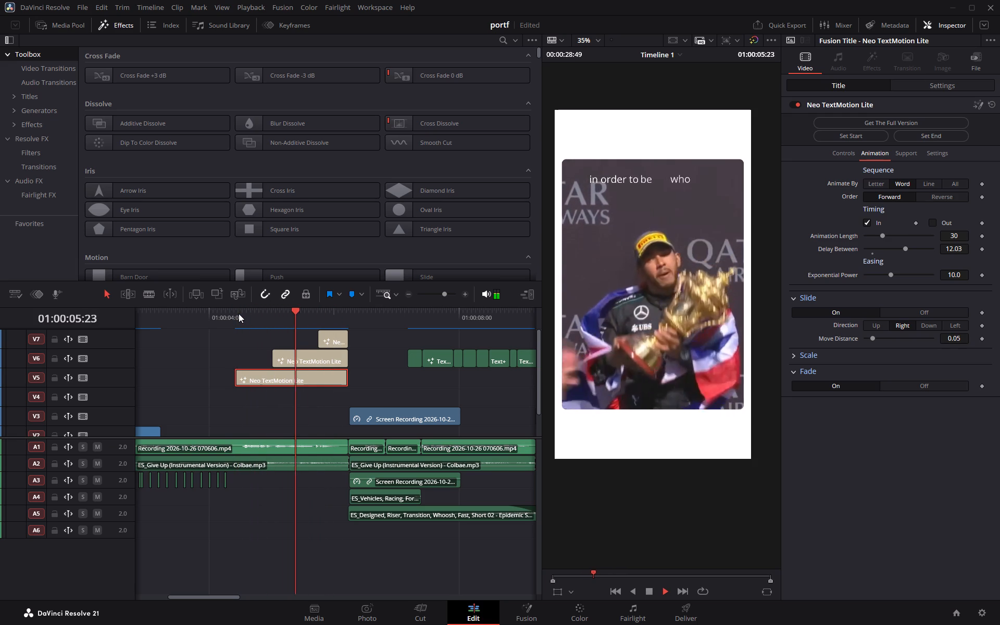
key("space")
left_click_drag(328, 312, 253, 315)
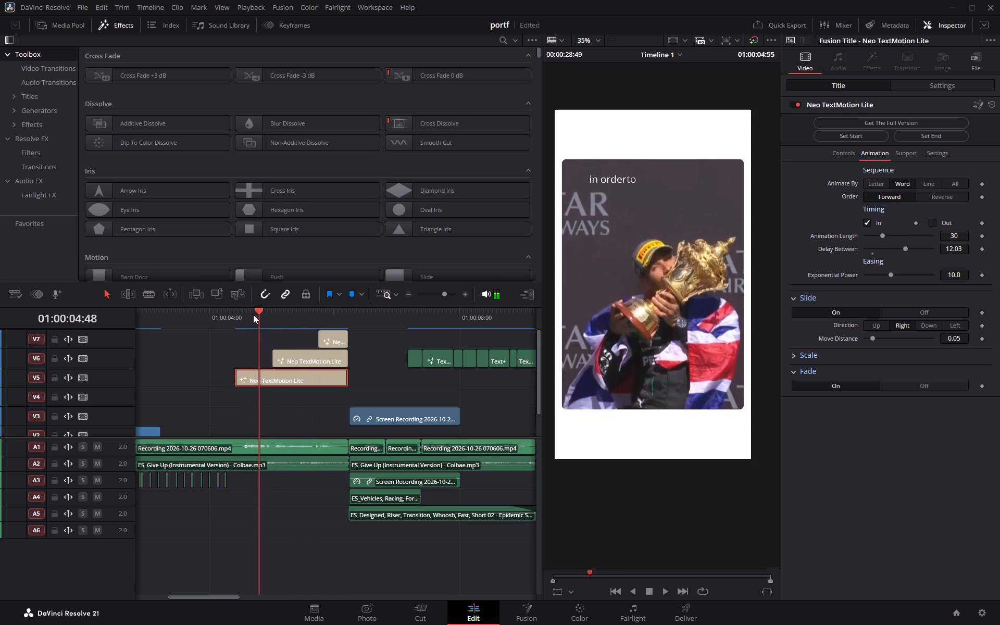
left_click_drag(253, 315, 292, 317)
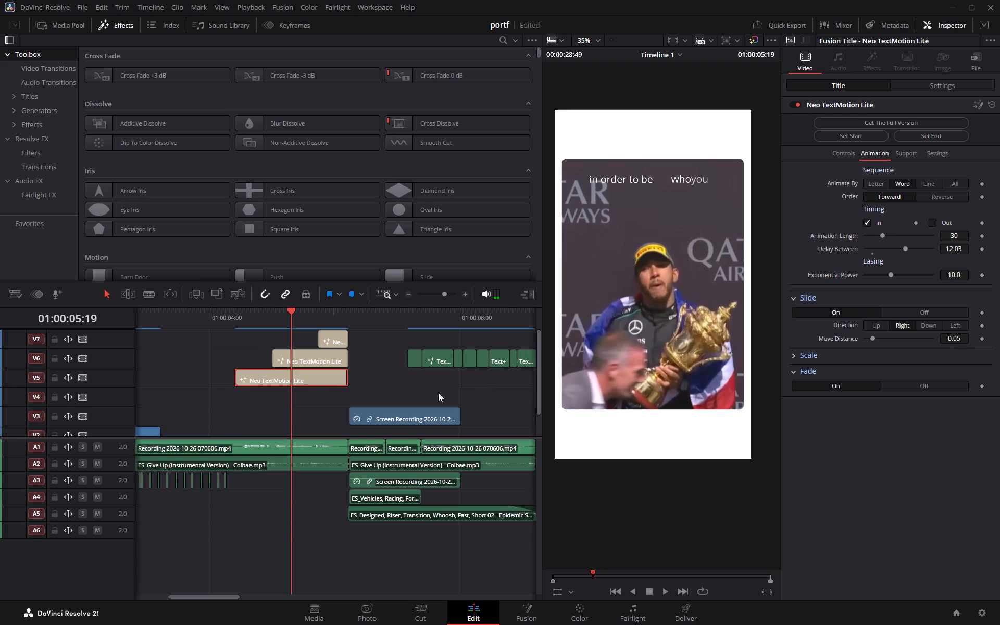
Set Delay Between of the "in order to be" title on V5 to about 10.47 and recheck the word timing.
left_click_drag(965, 249, 950, 250)
left_click_drag(950, 250, 889, 257)
left_click_drag(889, 257, 883, 257)
left_click_drag(292, 311, 285, 311)
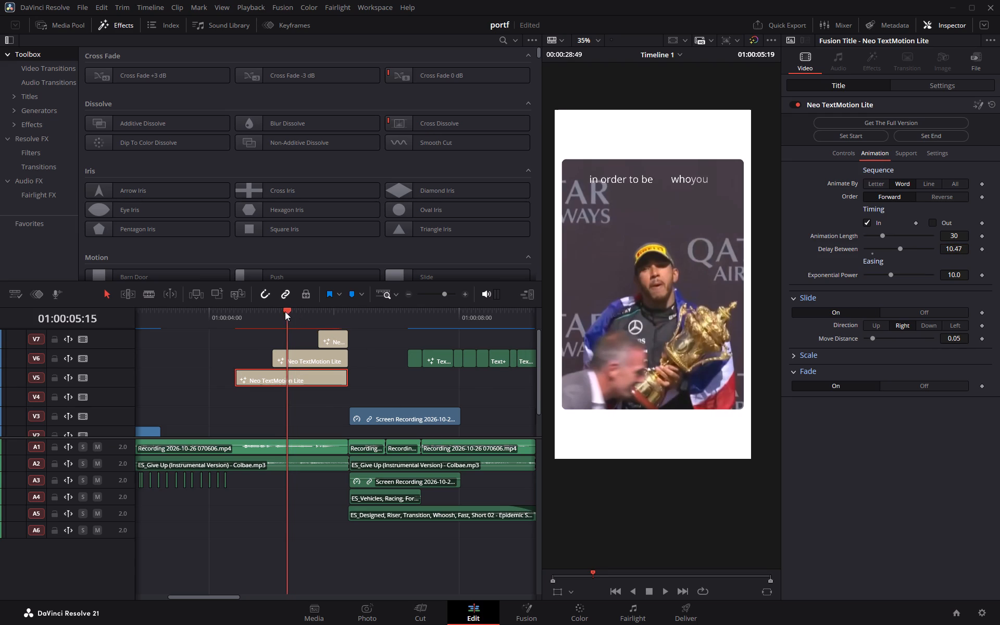
left_click_drag(285, 311, 282, 311)
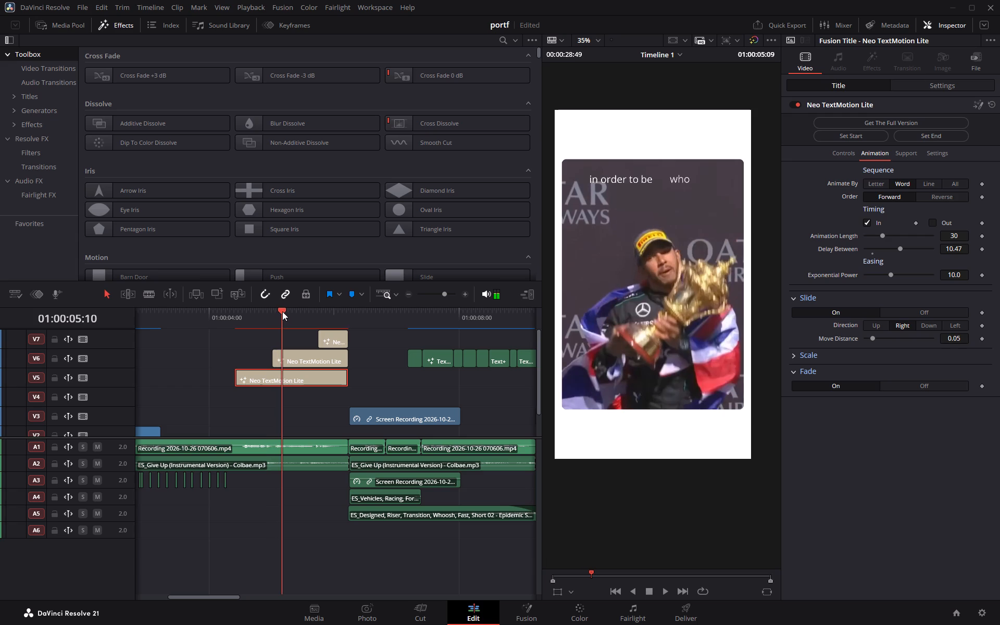
left_click_drag(282, 311, 295, 314)
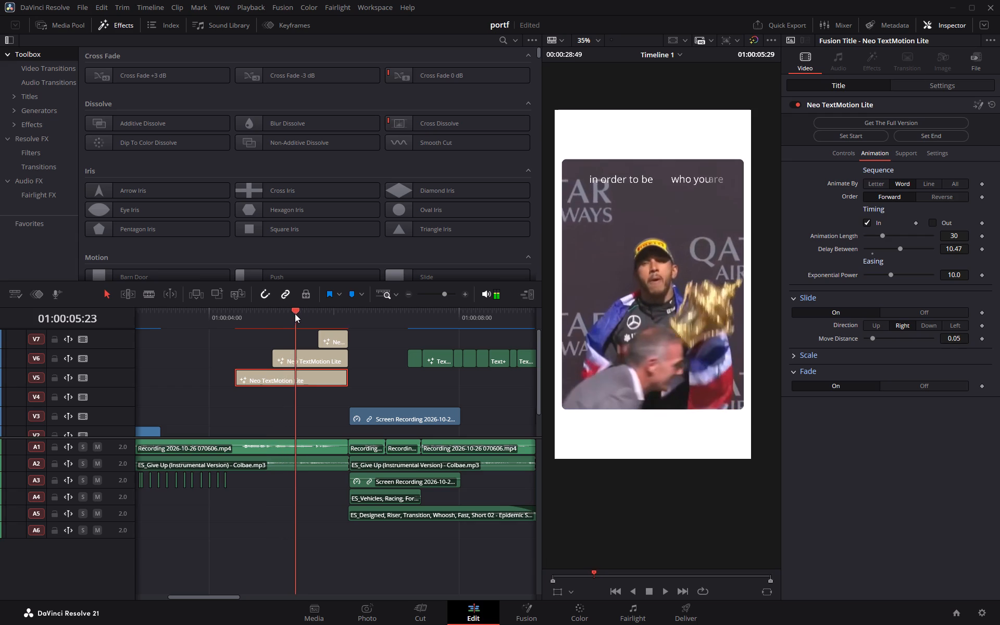
left_click_drag(295, 314, 297, 315)
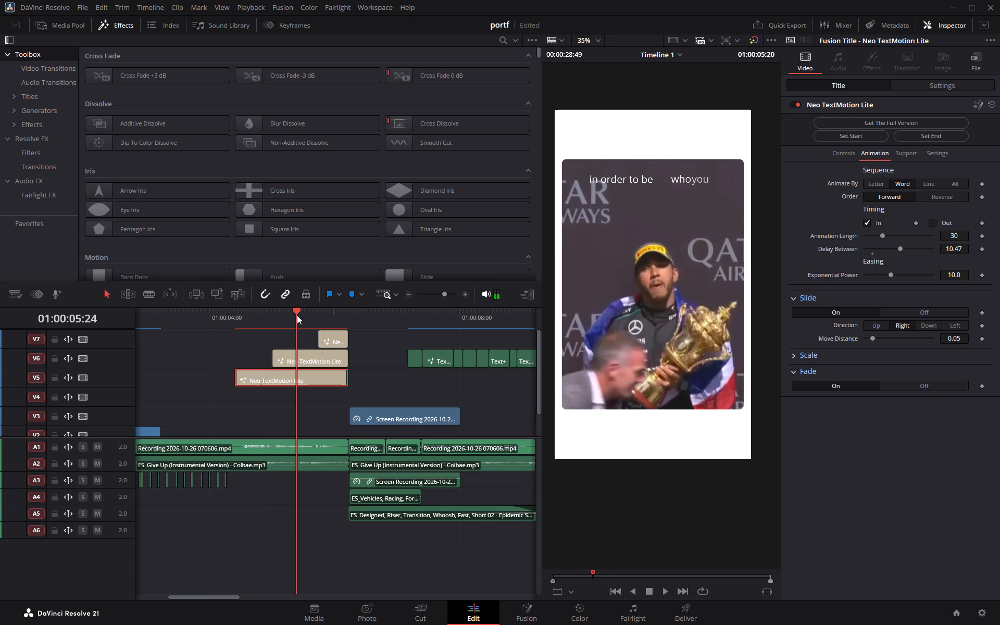
left_click_drag(297, 315, 306, 316)
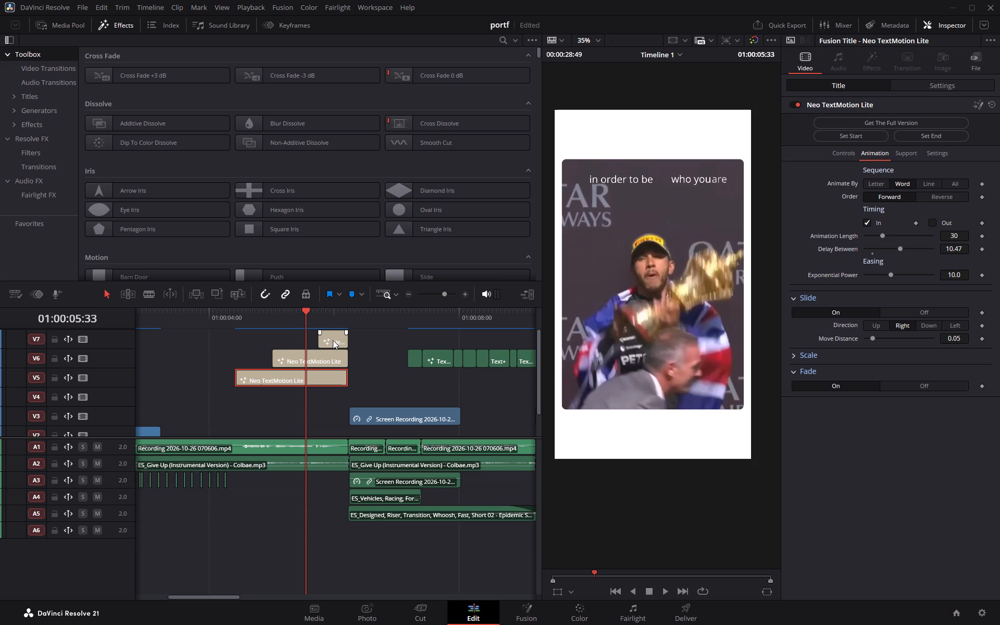
left_click_drag(307, 316, 242, 320)
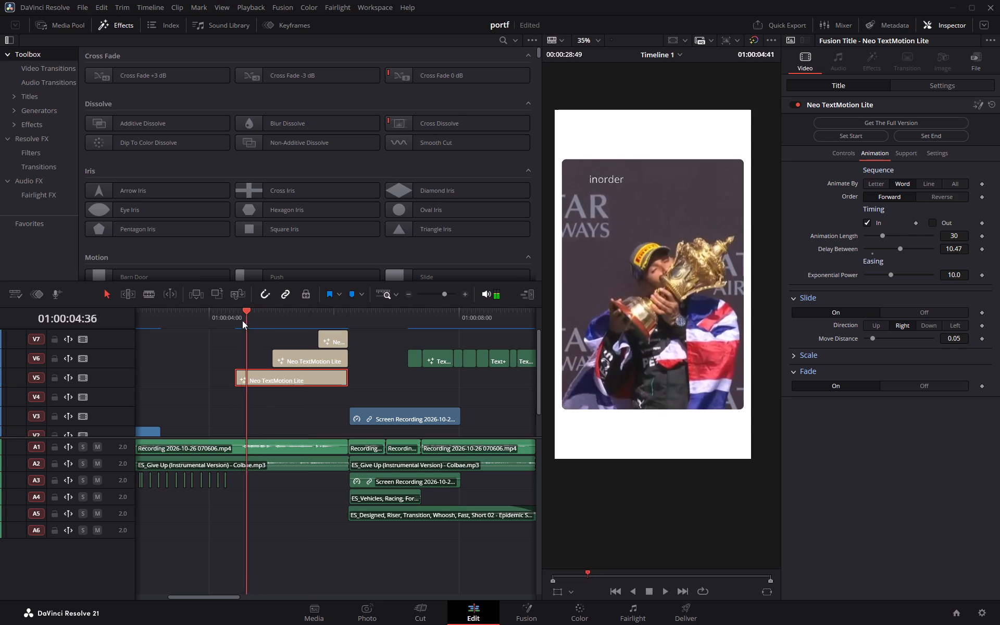
left_click_drag(242, 320, 303, 325)
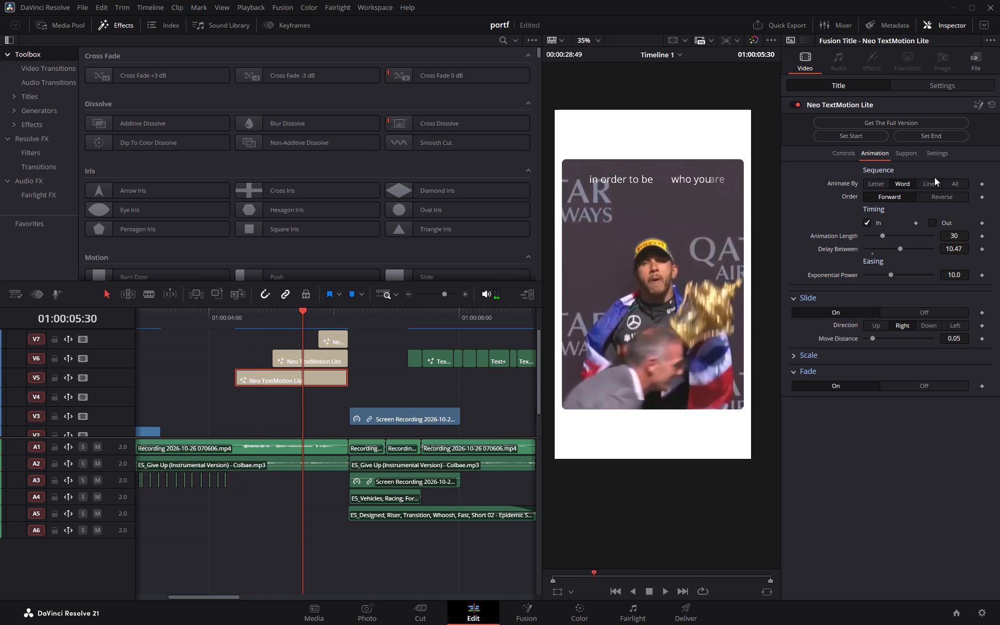
Set Animate By to Line for the "in order to be" title on V5 and the "who you are" title on V6.
left_click(930, 182)
left_click(326, 360)
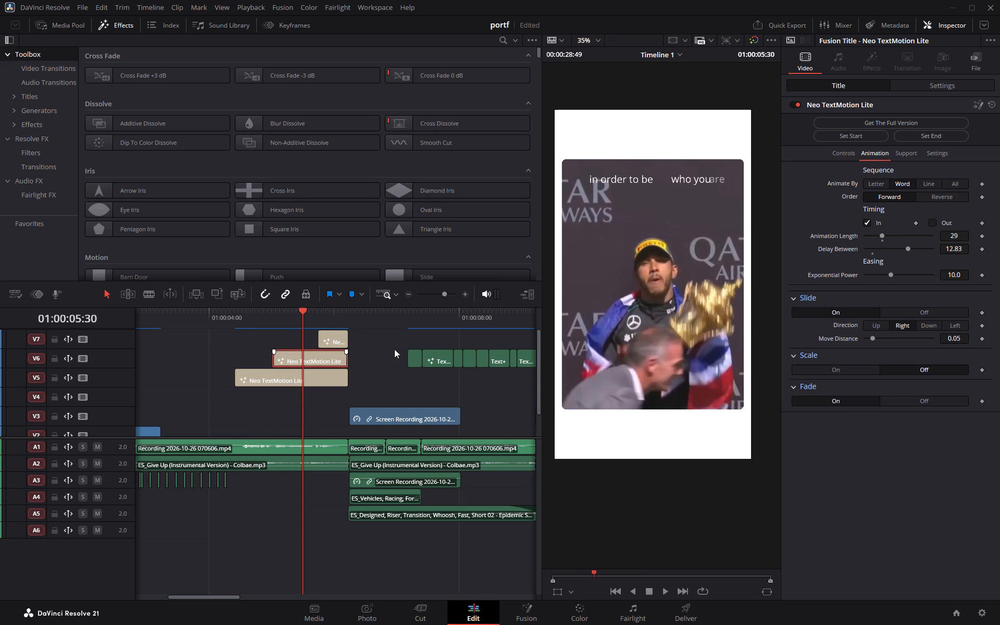
left_click(928, 182)
left_click_drag(304, 311, 282, 311)
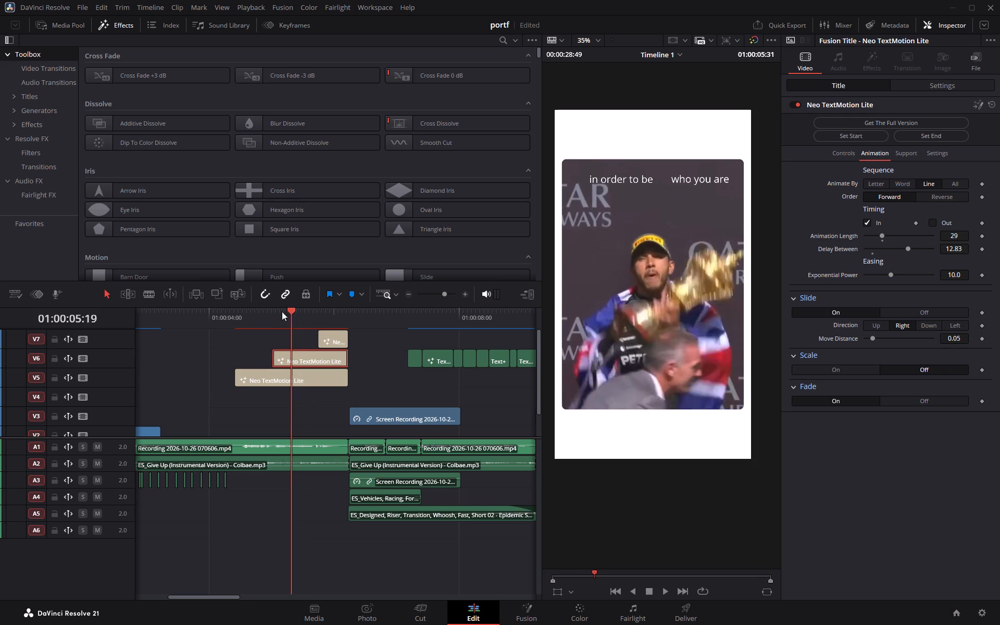
left_click_drag(282, 311, 287, 320)
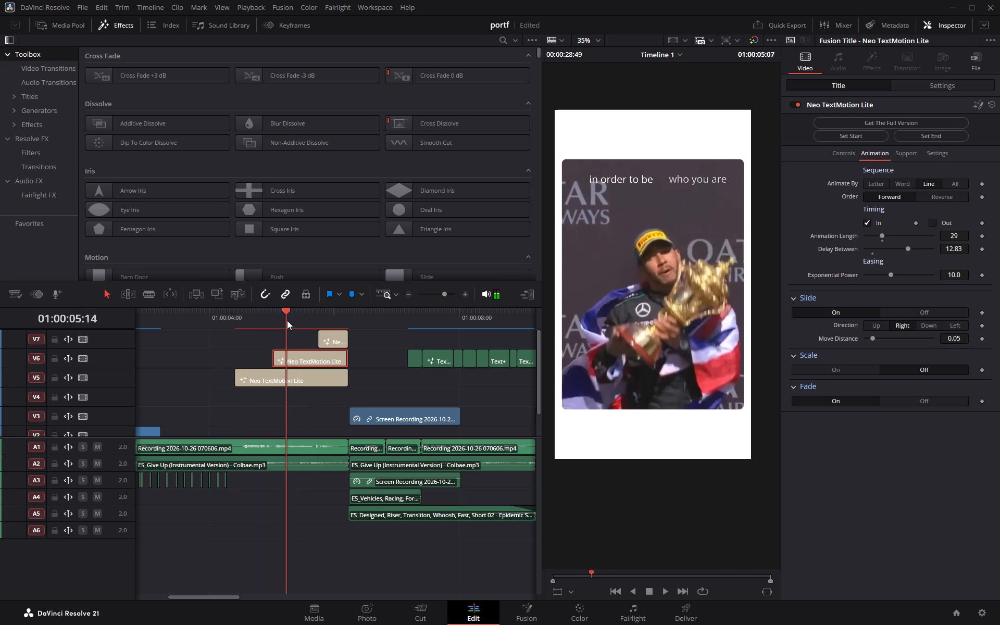
left_click_drag(287, 320, 290, 327)
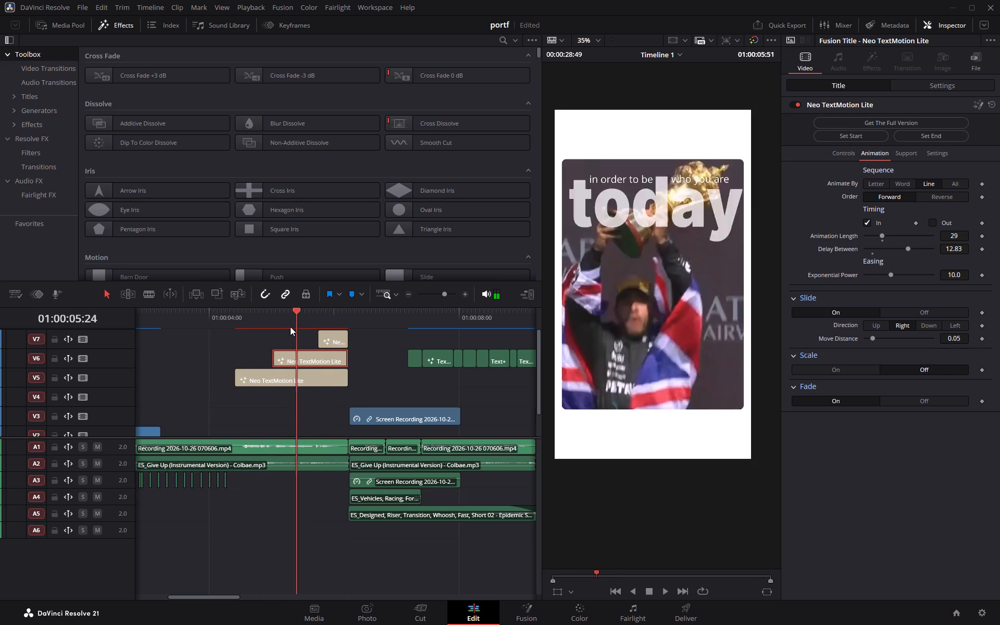
left_click_drag(290, 327, 240, 332)
Turn off timeline snapping and replay the caption from its start to check the line animations against the voice.
key("n")
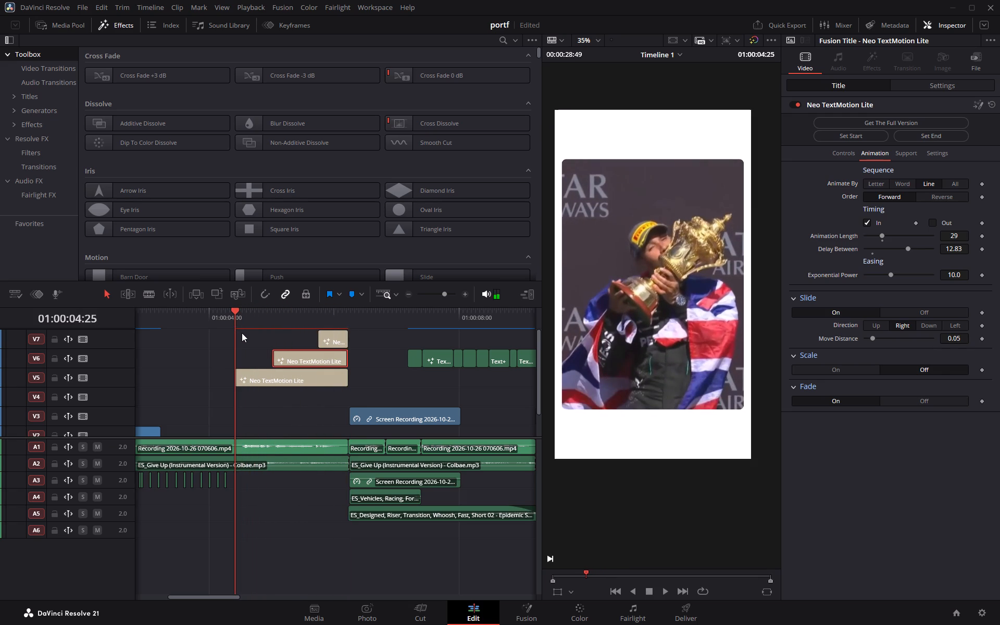
key("space")
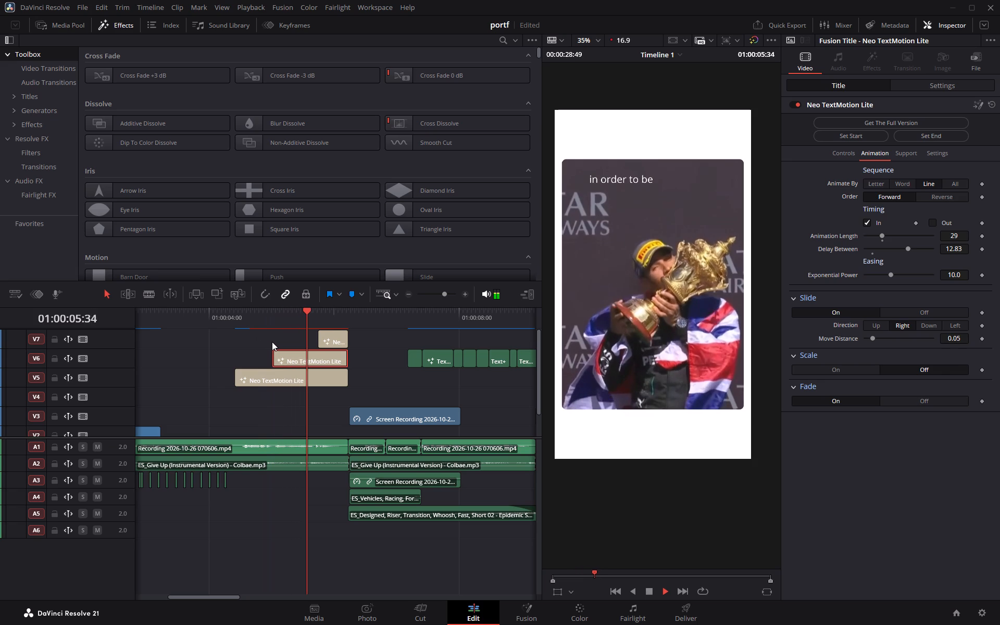
key("space")
left_click_drag(327, 311, 240, 320)
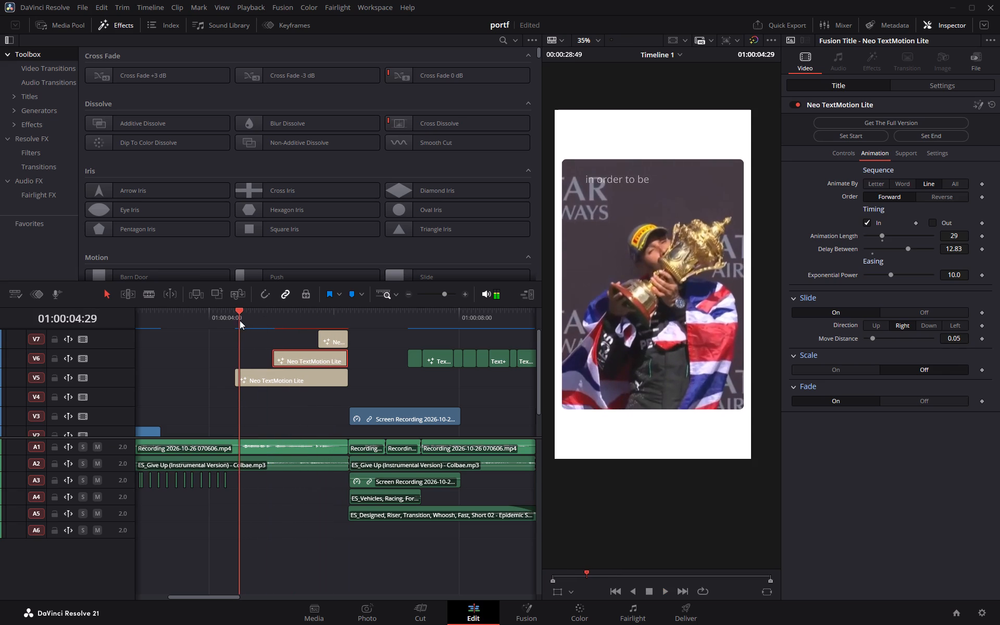
left_click_drag(240, 320, 238, 321)
key("space")
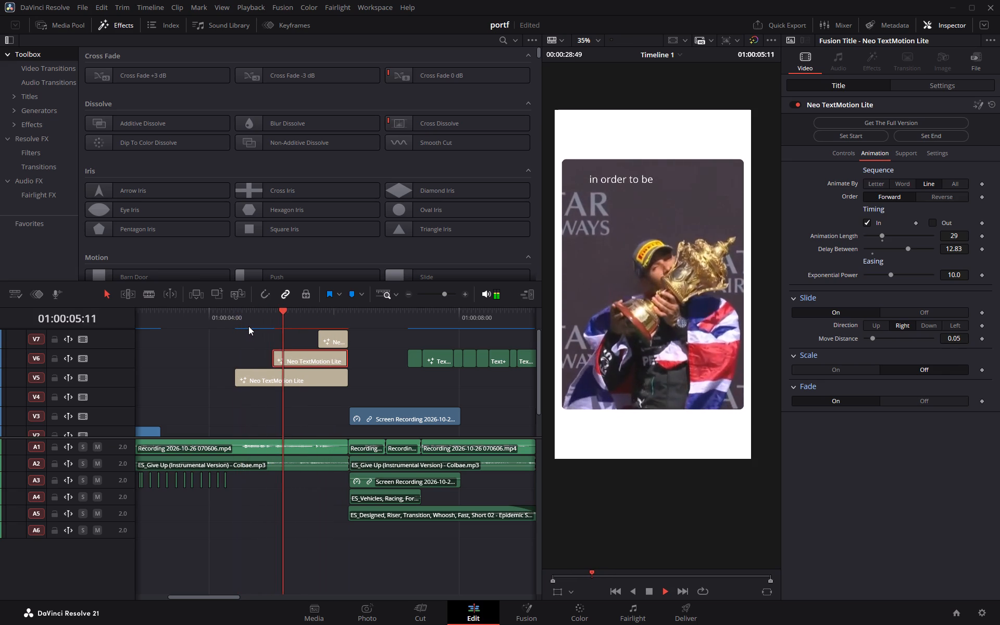
key("space")
left_click_drag(319, 309, 251, 319)
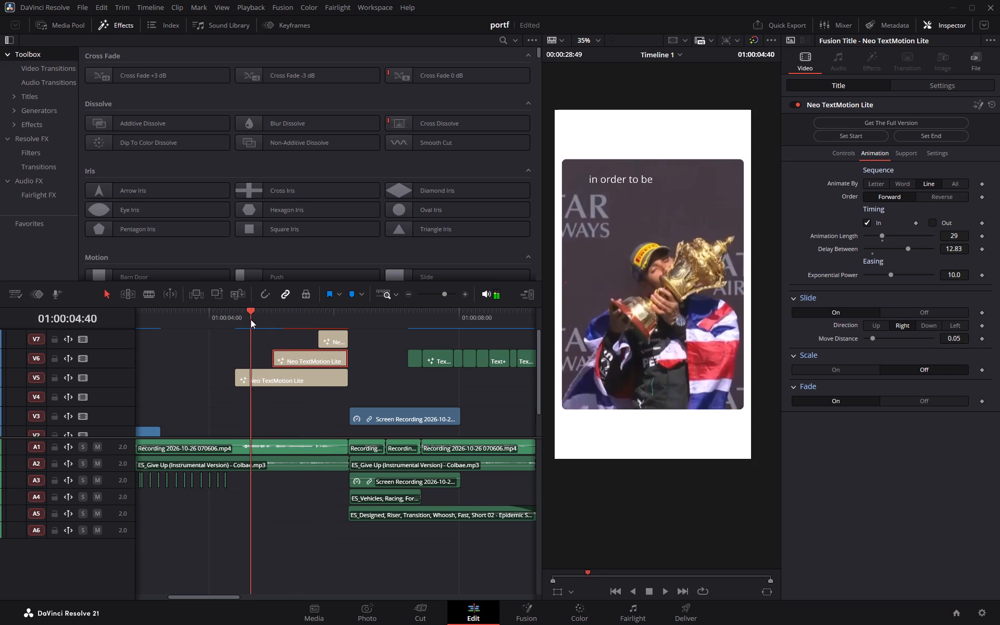
left_click_drag(251, 319, 236, 321)
key("space")
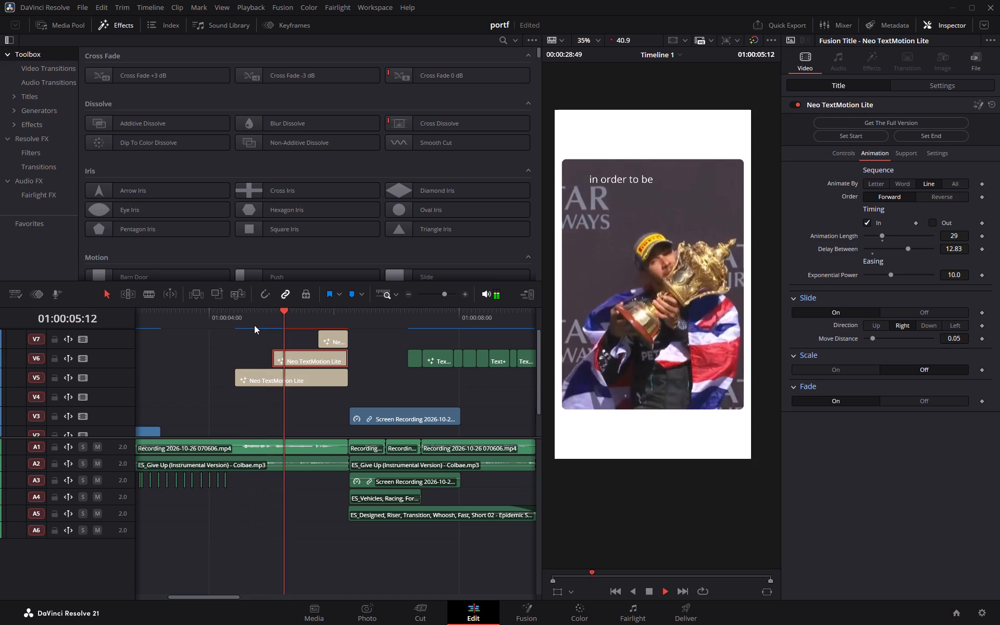
key("space")
left_click_drag(311, 311, 263, 318)
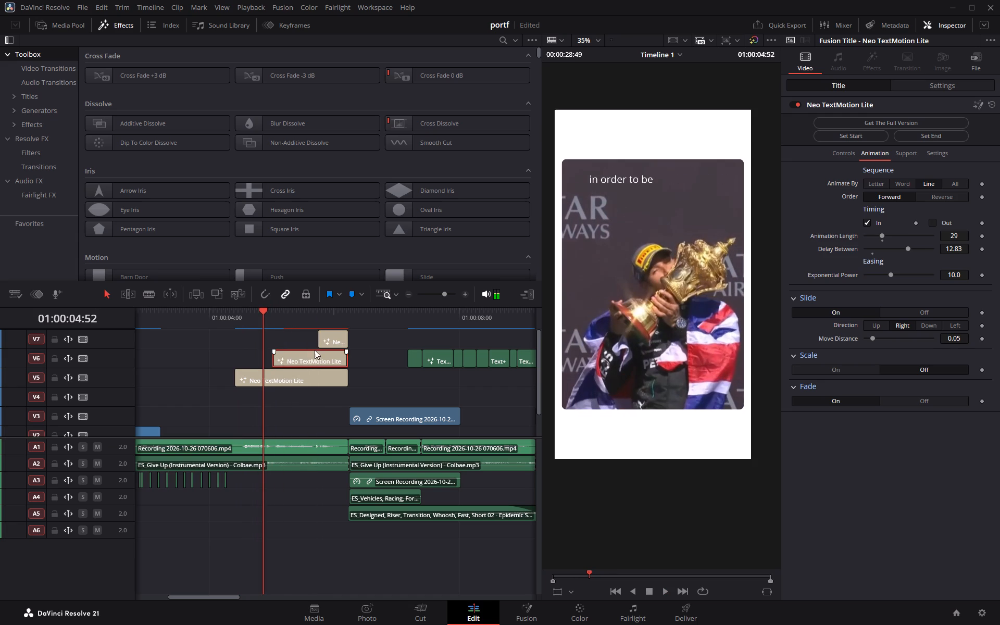
Move the "who you are" title on V6 earlier to start just before 01:00:04:52 and extend its end to the trophy shot's end.
left_click_drag(316, 357, 304, 357)
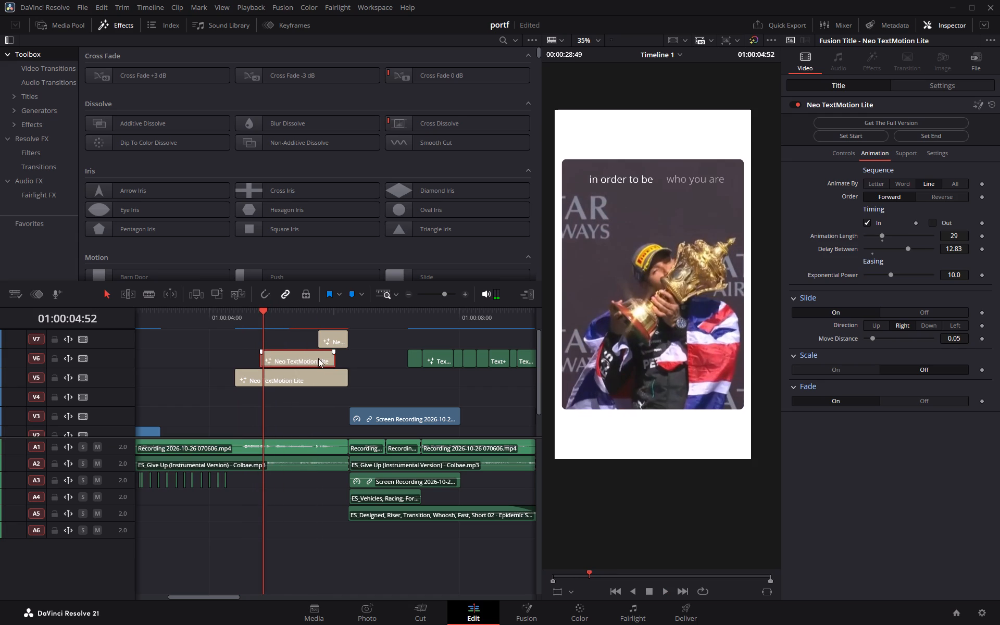
left_click_drag(335, 359, 349, 358)
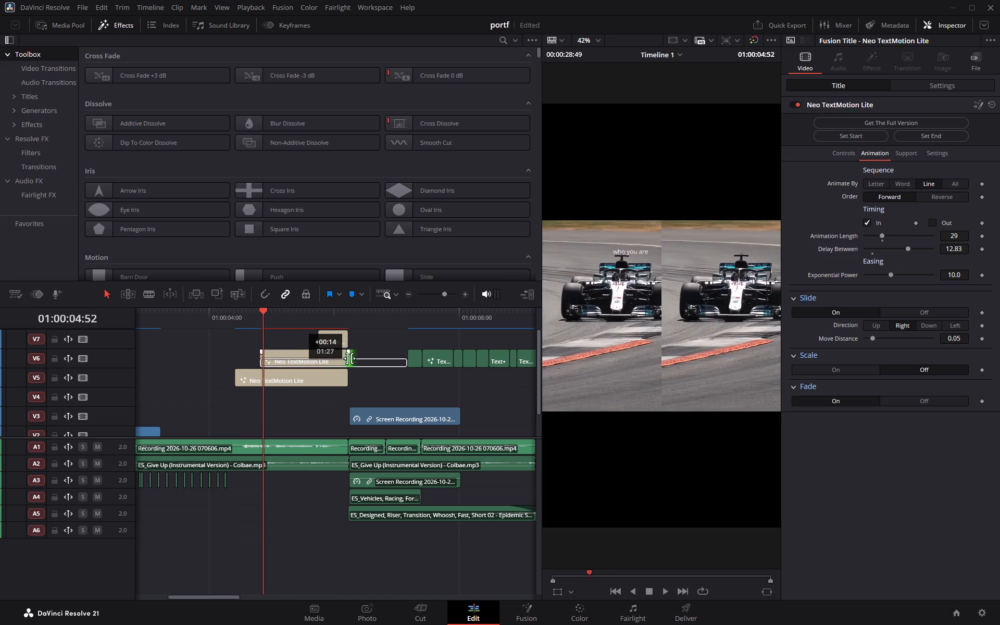
left_click_drag(349, 358, 347, 359)
Move the "today" title on V7 slightly earlier and extend its end to about the trophy shot's end.
left_click_drag(331, 341, 321, 342)
left_click_drag(336, 341, 348, 341)
Split the "today" title on V7 at 01:00:06:14 and delete the leftover piece past the end of the other titles.
left_click_drag(265, 311, 347, 316)
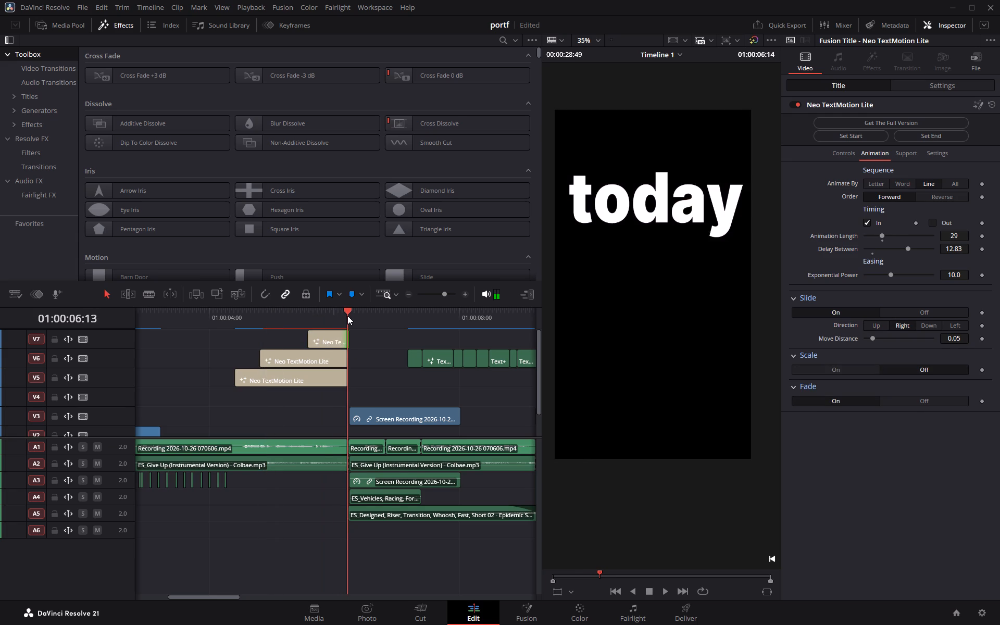
left_click_drag(347, 316, 348, 318)
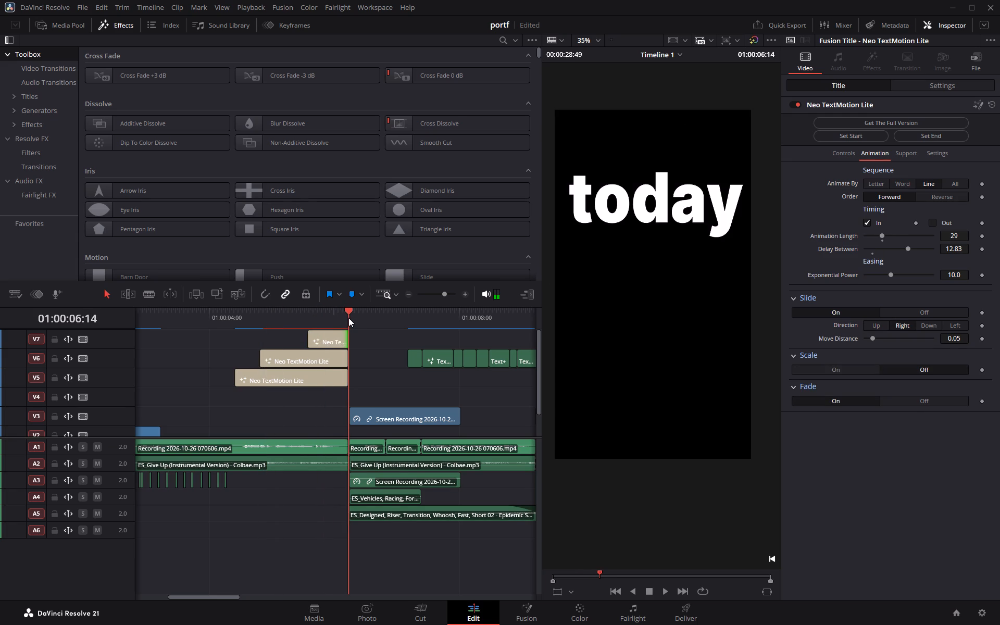
left_click_drag(348, 318, 348, 318)
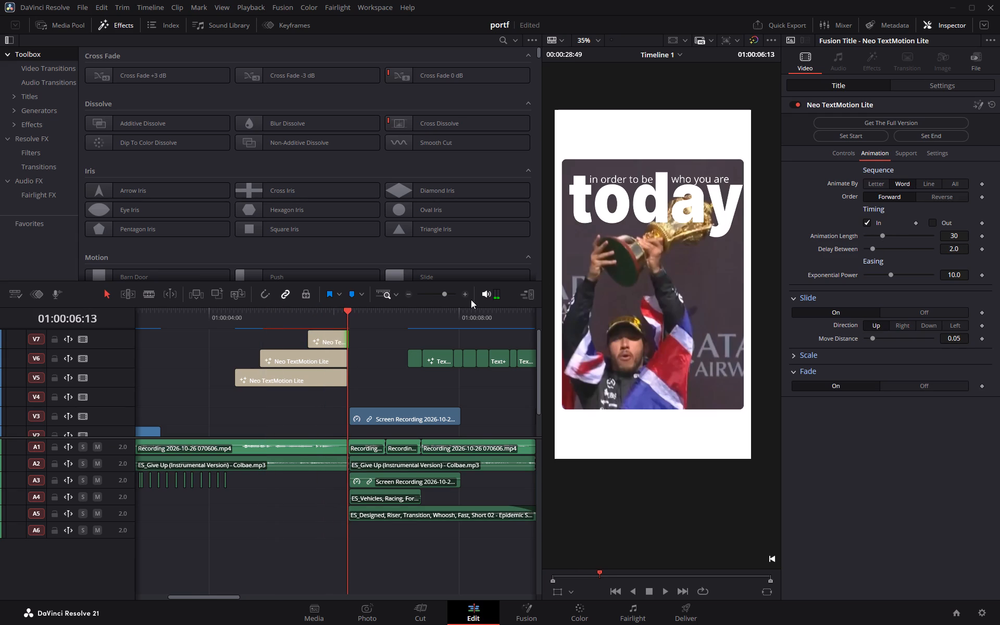
triple_click(465, 294)
left_click_drag(337, 314, 345, 314)
left_click(328, 344)
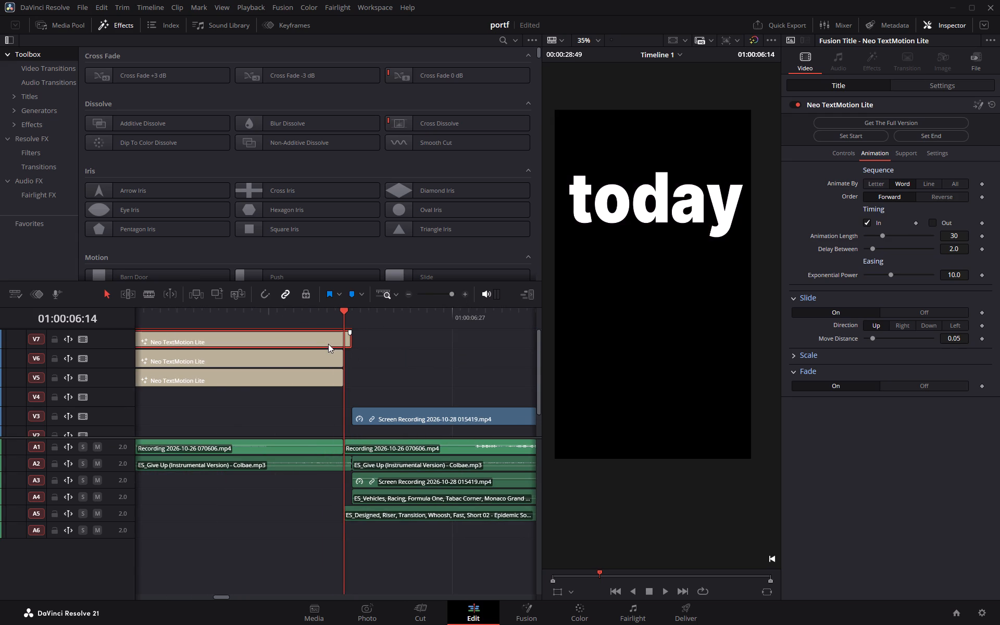
key("s")
left_click_drag(380, 345, 351, 337)
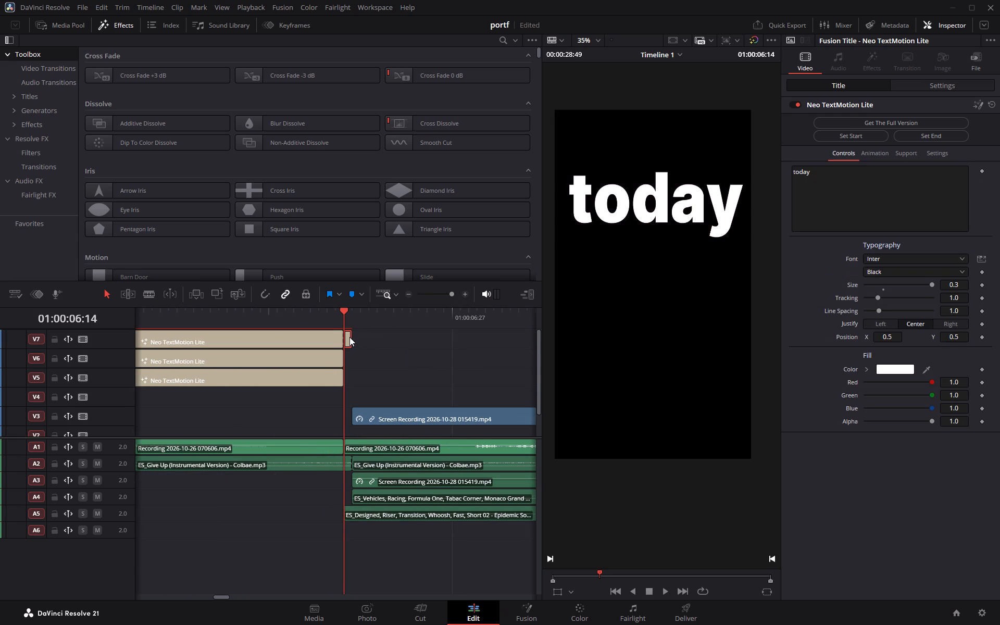
key("BackSpace")
double_click(412, 293)
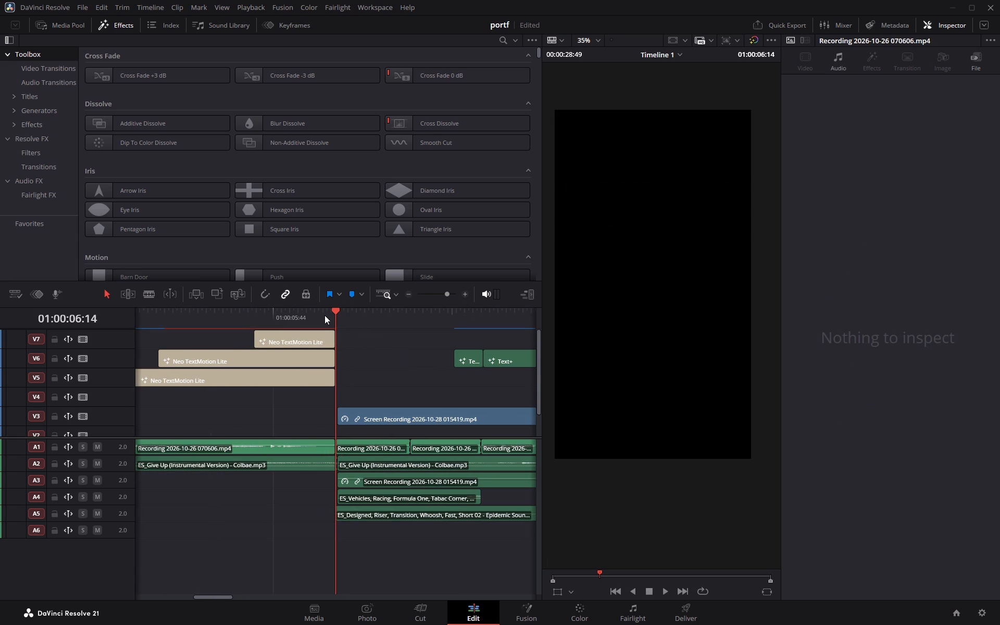
Replay the trophy shot from about 01:00:04:20 repeatedly to check the three caption titles' timing against the voice and the cut to the race car.
left_click_drag(335, 310, 485, 324)
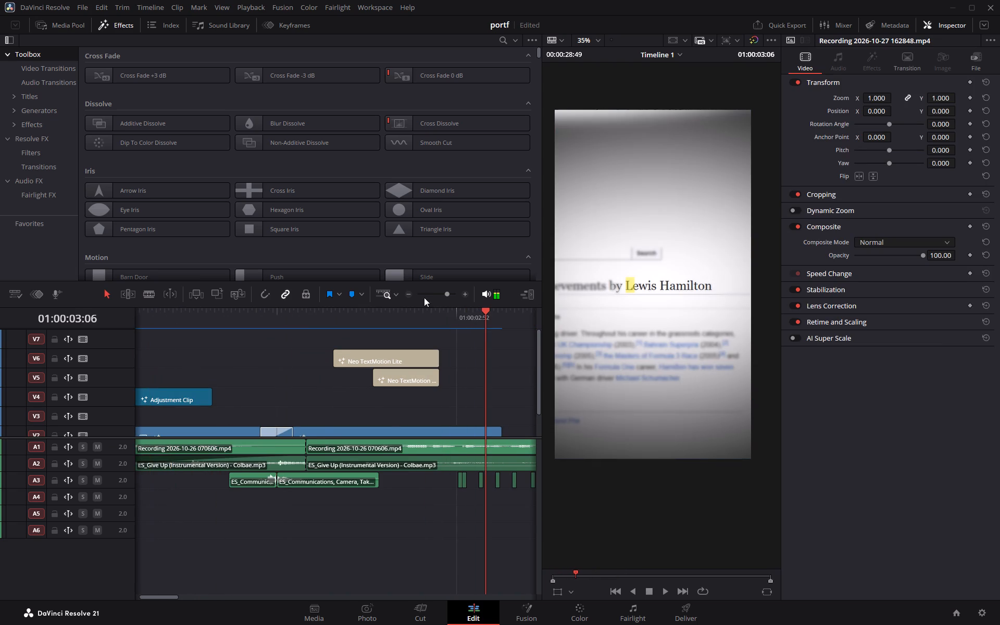
double_click(411, 294)
left_click_drag(229, 310, 261, 310)
key("space")
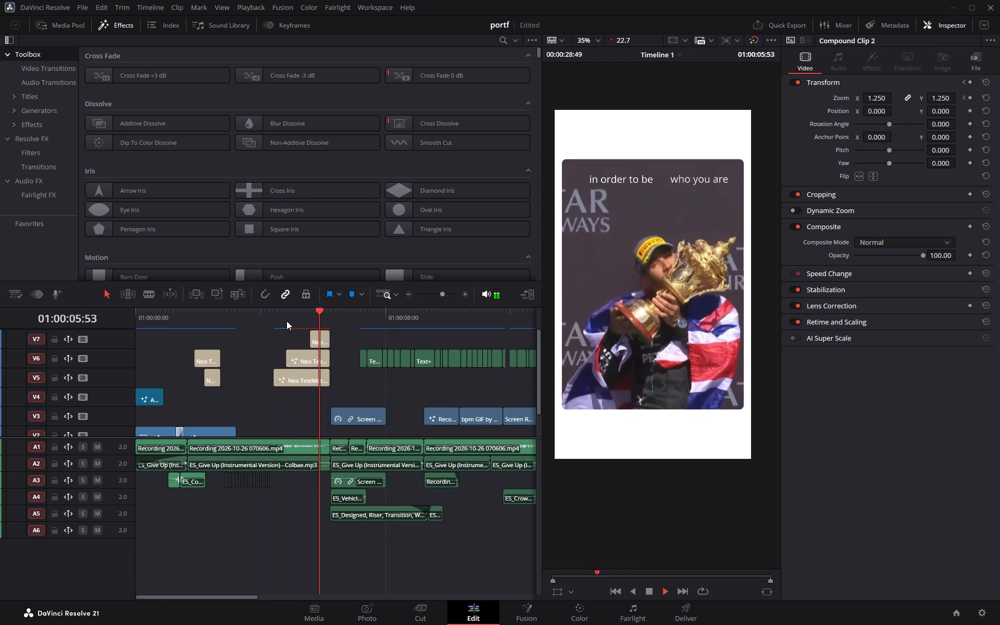
key("space")
left_click_drag(334, 314, 272, 316)
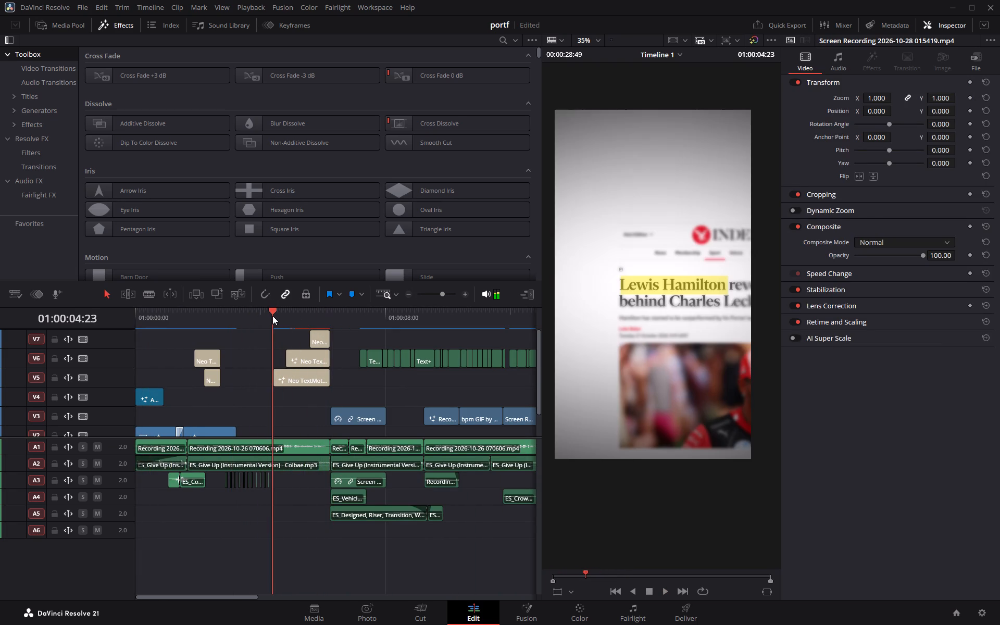
left_click_drag(272, 316, 272, 316)
key("space")
key("space")
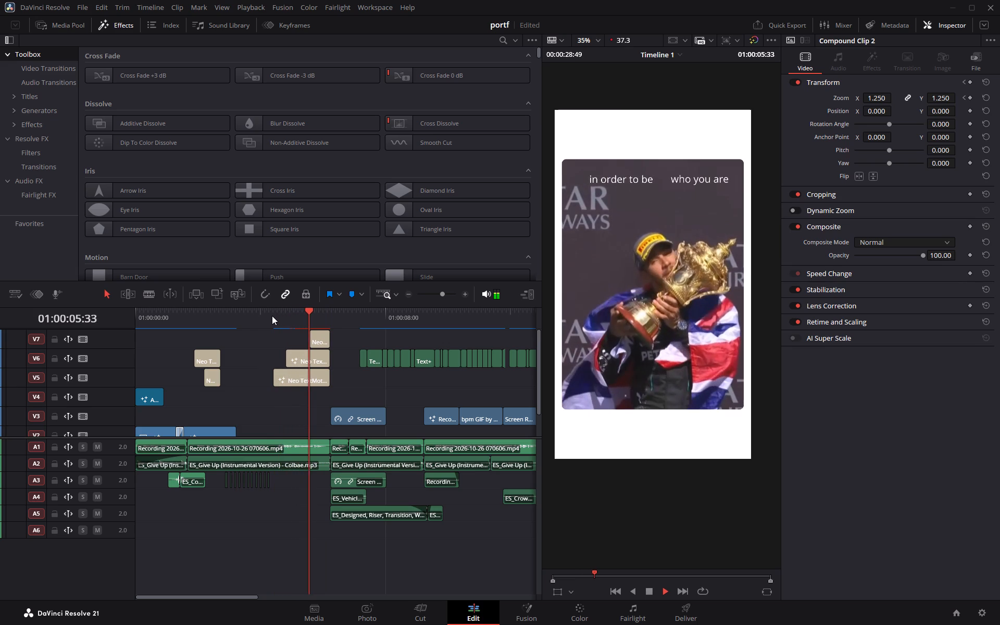
left_click_drag(305, 315, 276, 315)
key("space")
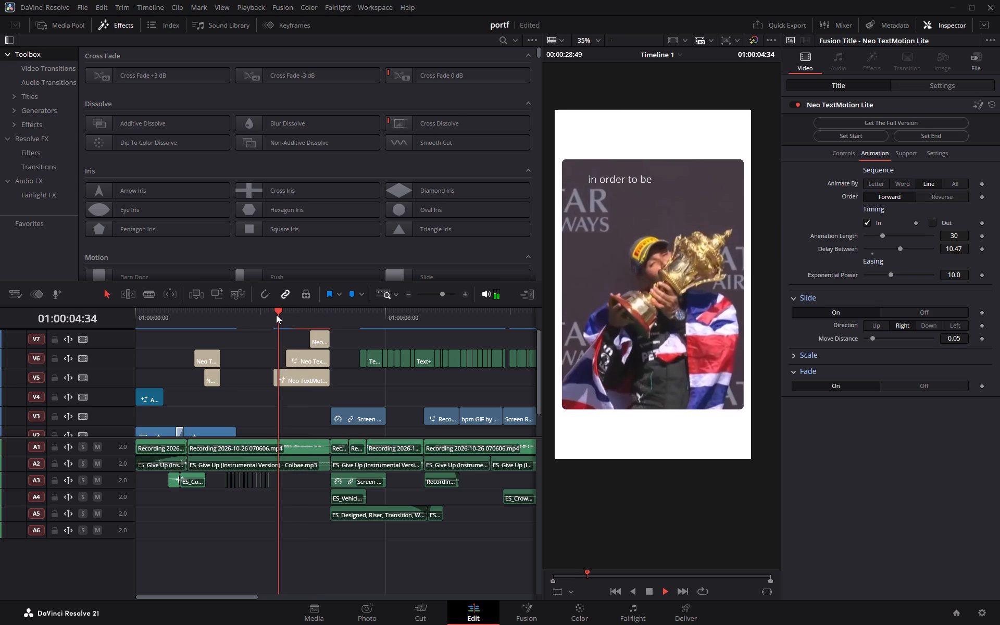
key("space")
left_click_drag(318, 316, 262, 317)
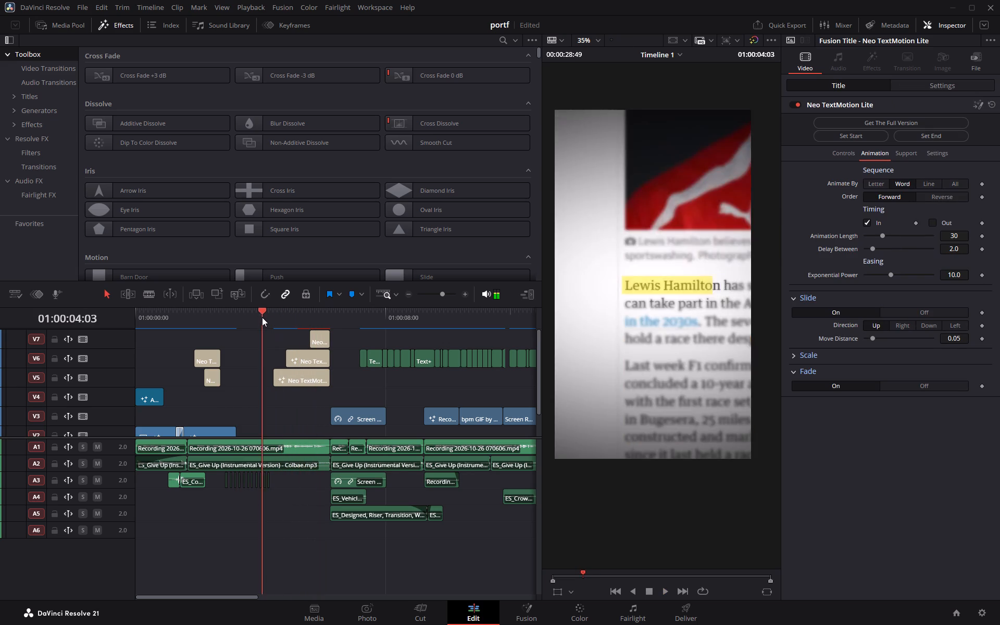
left_click_drag(262, 317, 275, 318)
key("space")
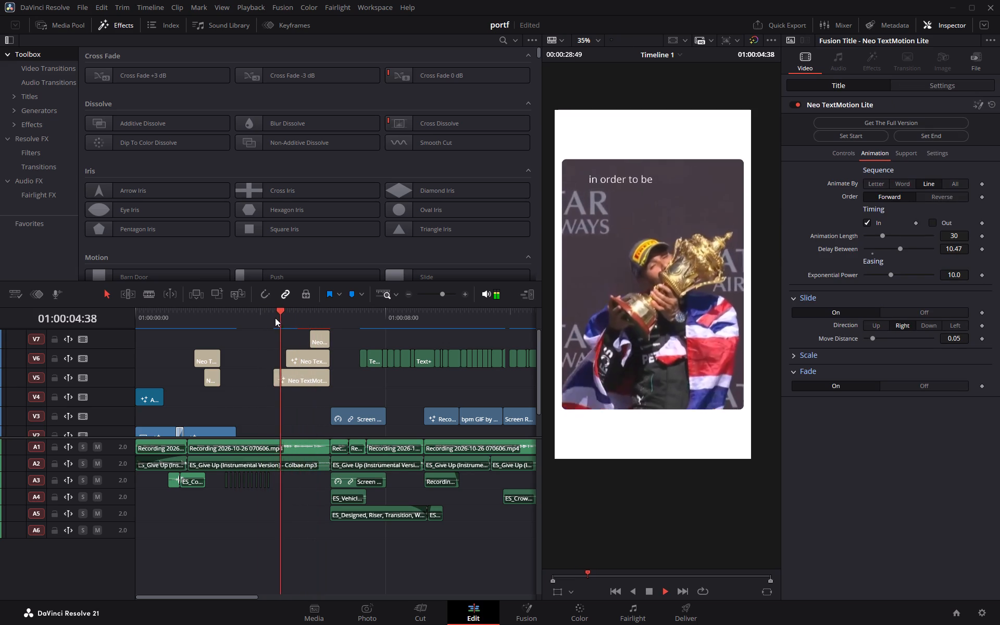
key("space")
left_click_drag(317, 316, 278, 316)
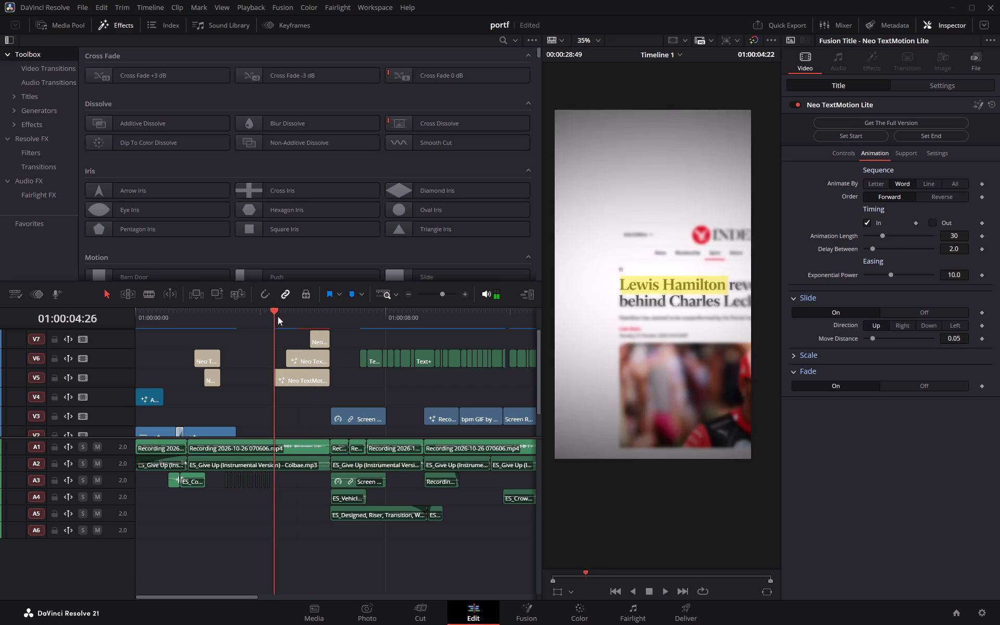
left_click_drag(278, 316, 272, 316)
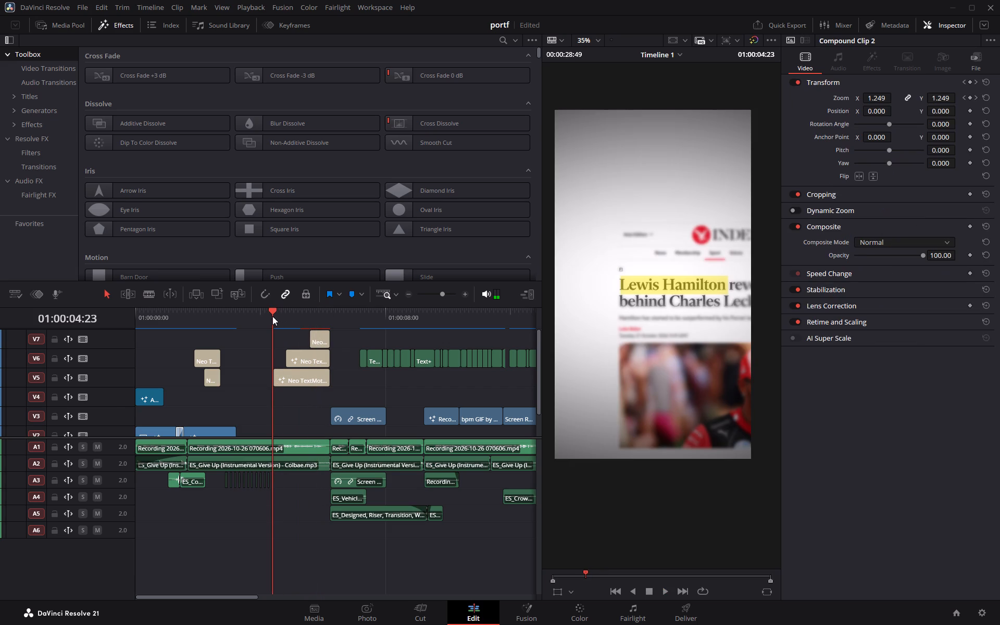
key("space")
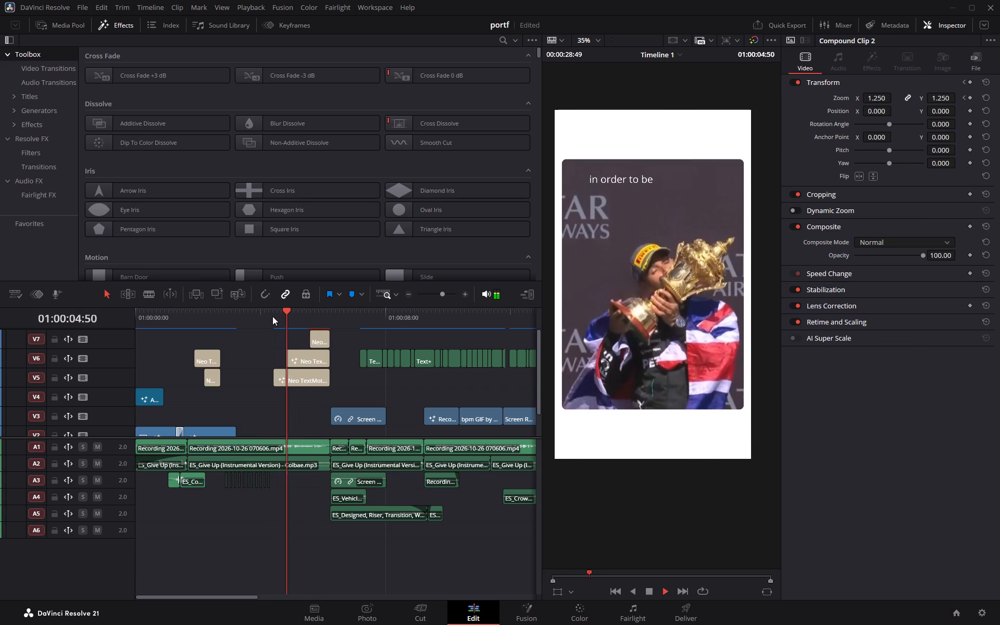
key("space")
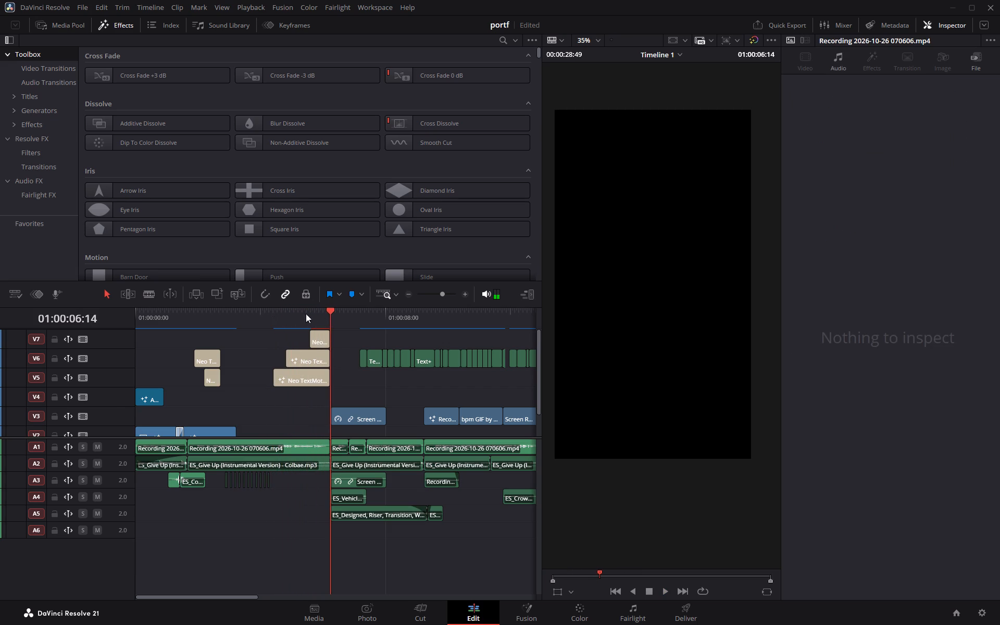
left_click_drag(331, 307, 293, 308)
left_click_drag(324, 309, 280, 310)
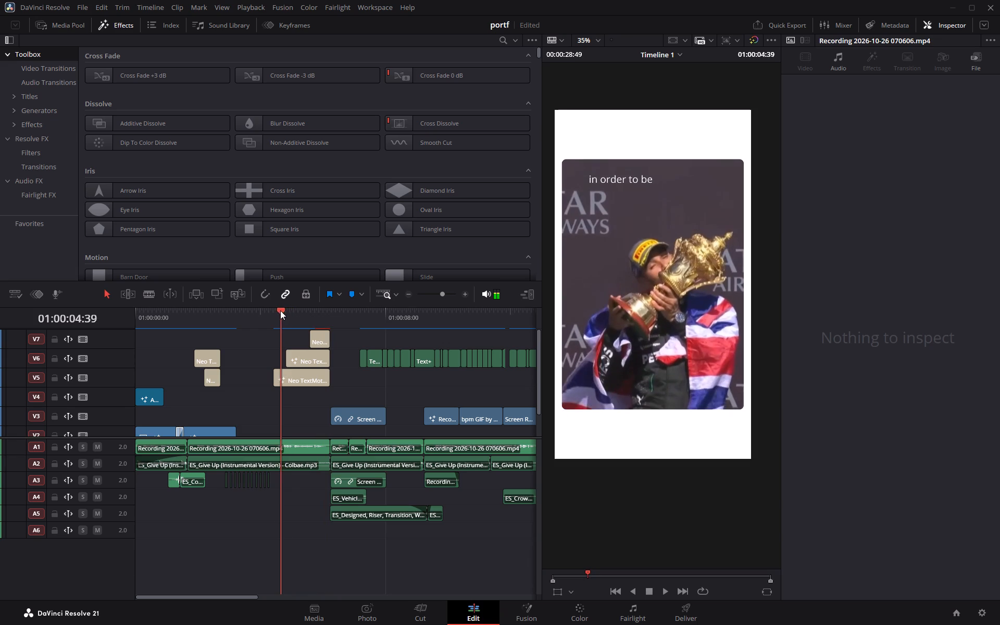
left_click_drag(280, 310, 276, 310)
key("space")
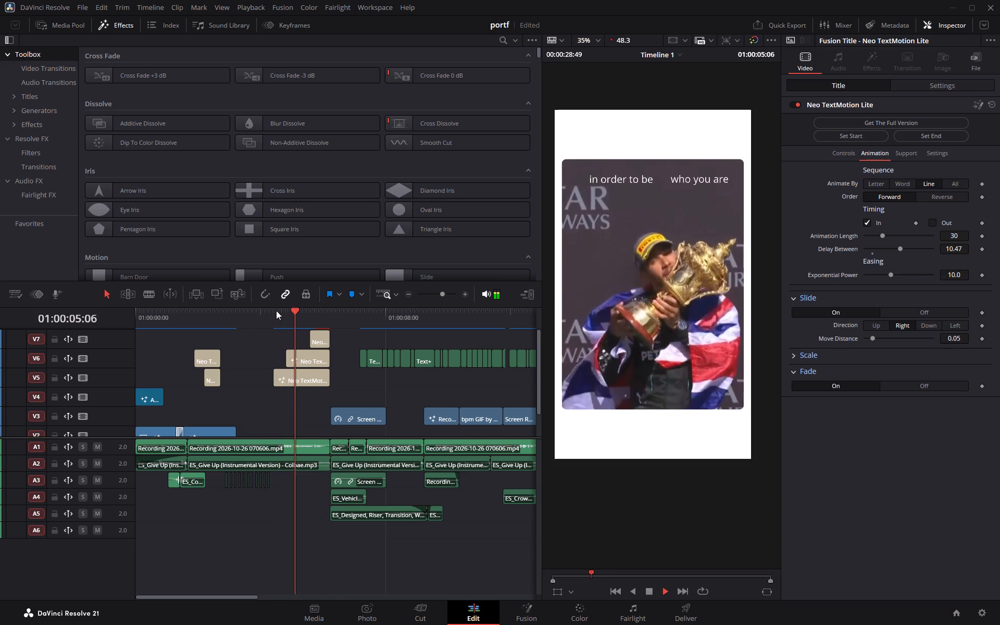
key("space")
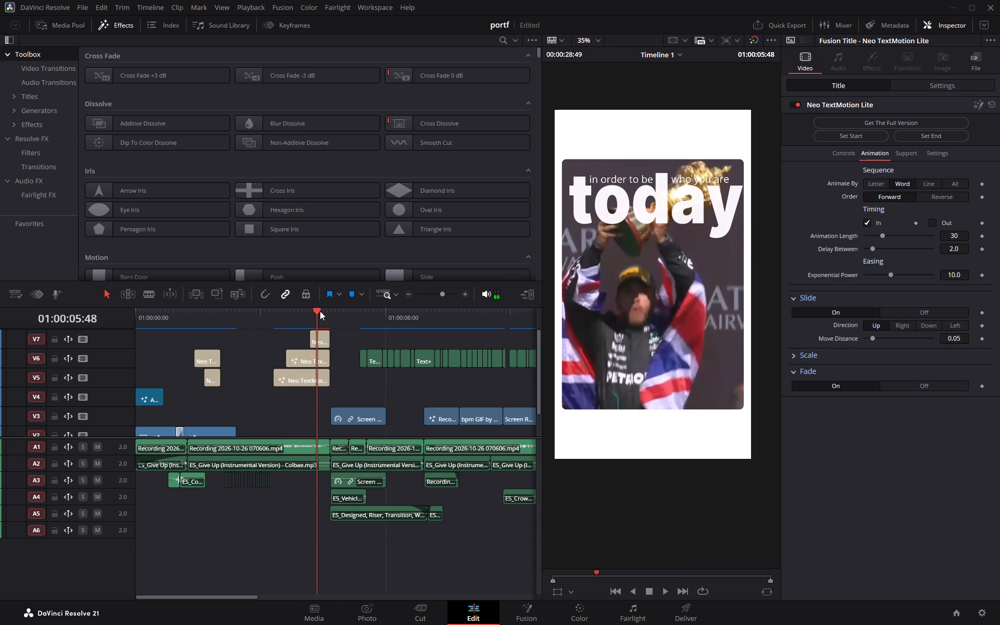
left_click_drag(317, 311, 271, 312)
key("space")
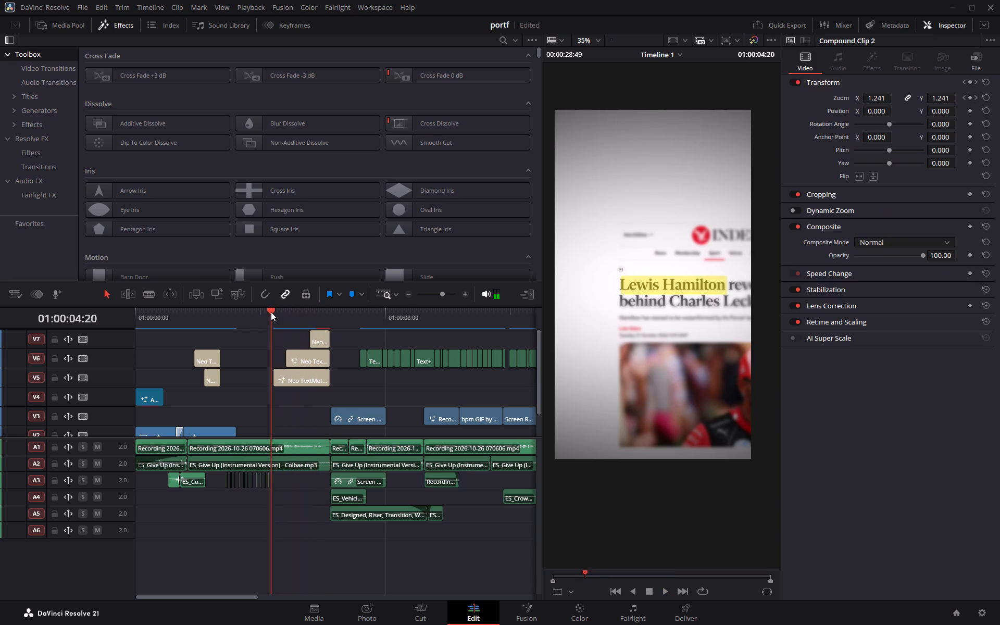
key("space")
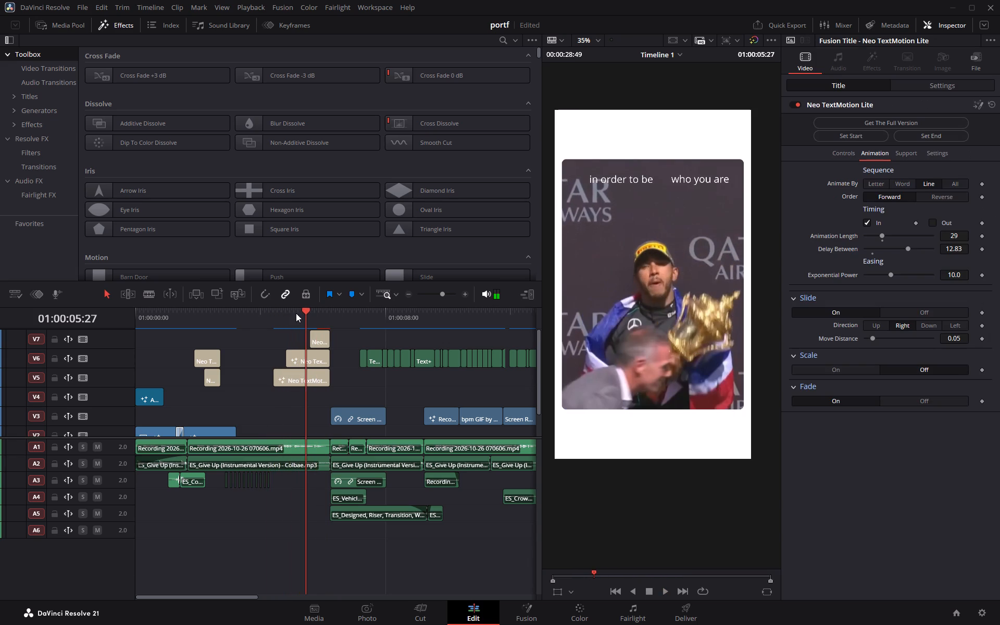
left_click_drag(307, 310, 272, 309)
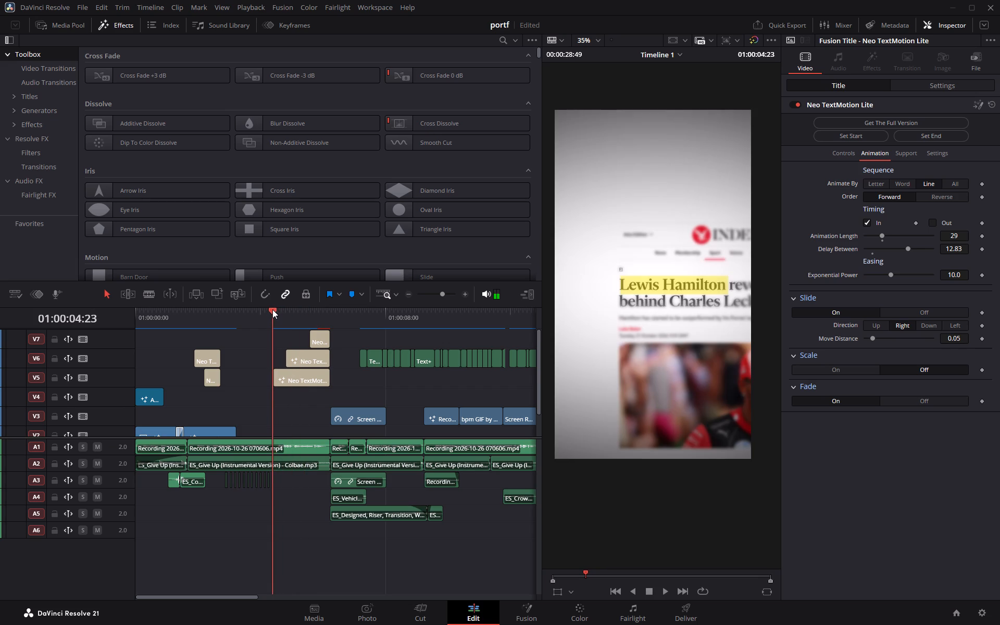
left_click_drag(272, 309, 273, 309)
key("space")
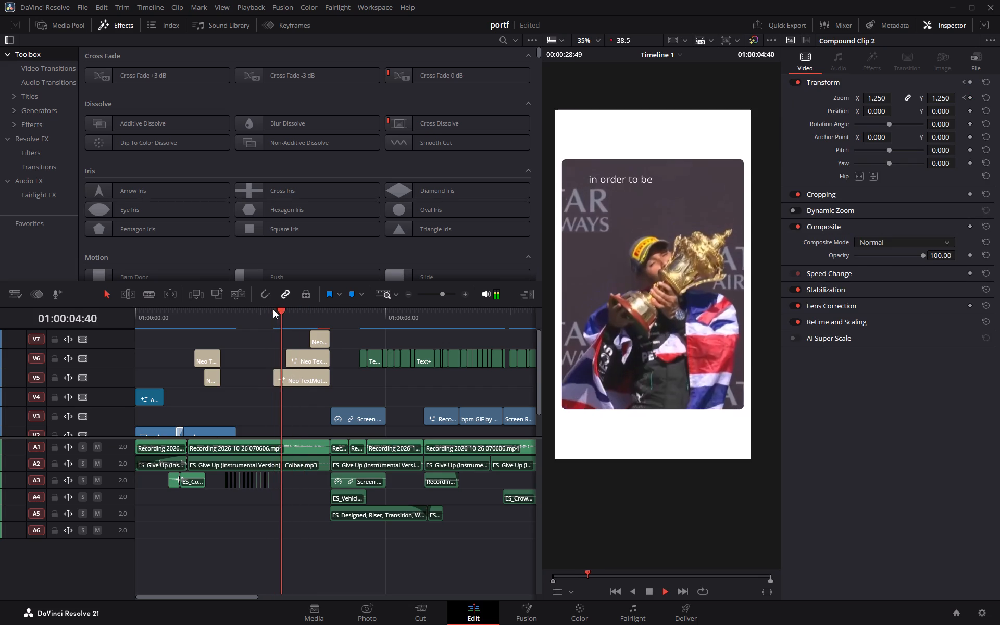
key("space")
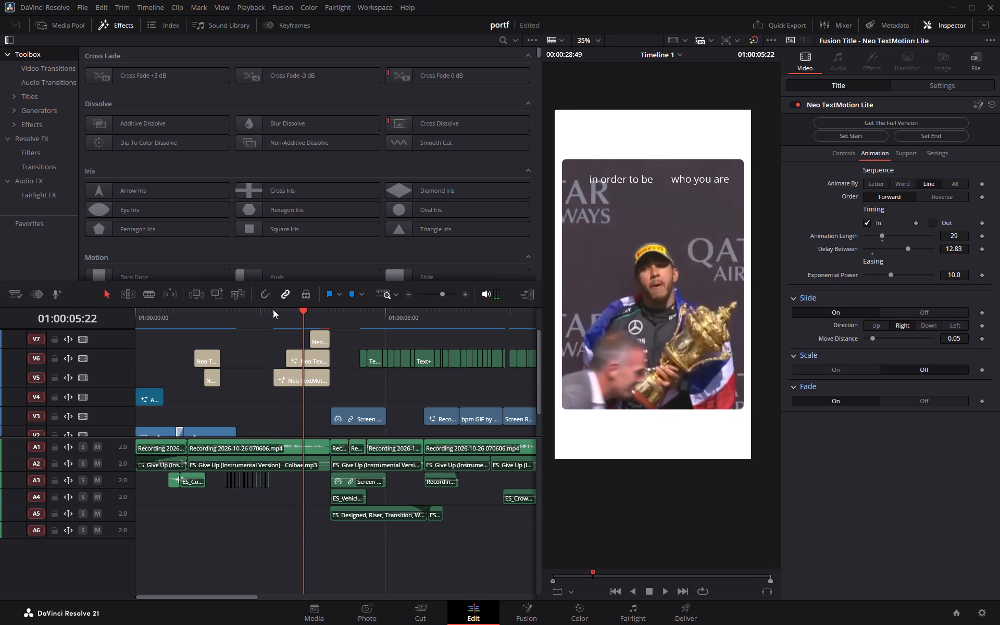
key("space")
left_click_drag(312, 307, 265, 309)
left_click_drag(352, 309, 308, 309)
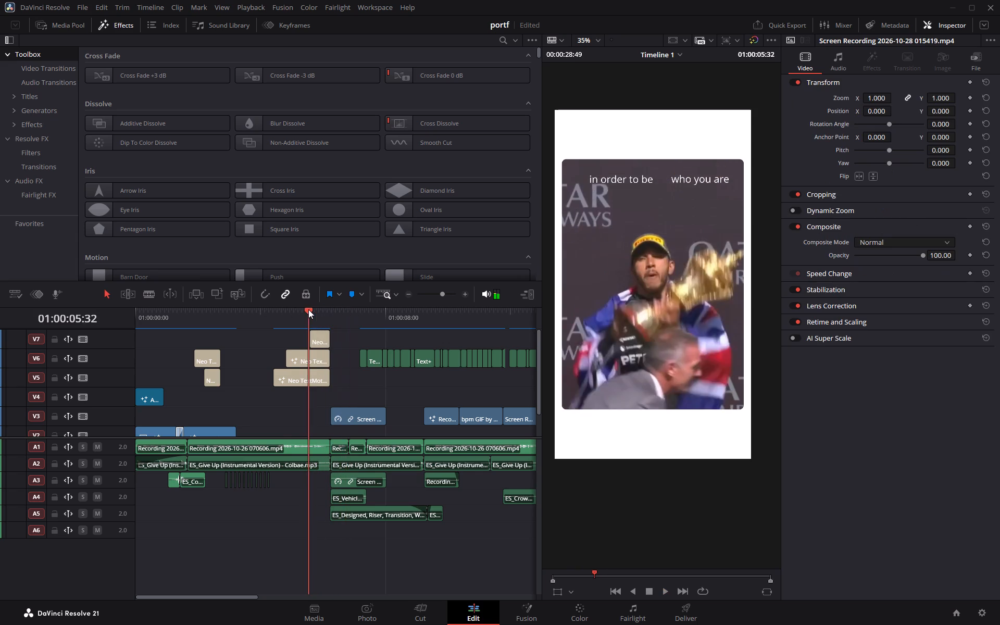
left_click_drag(308, 309, 266, 309)
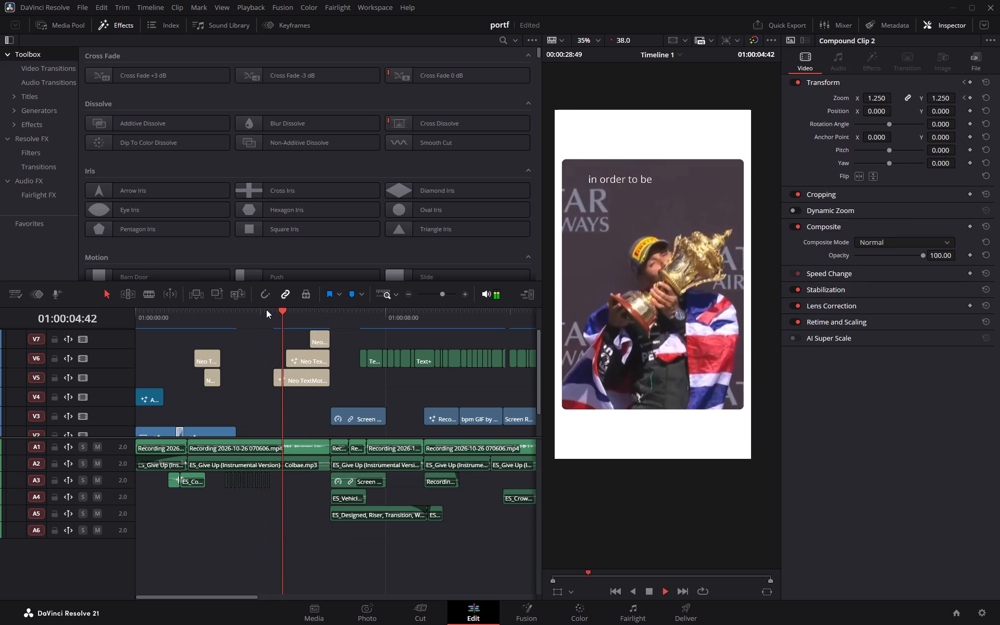
key("space")
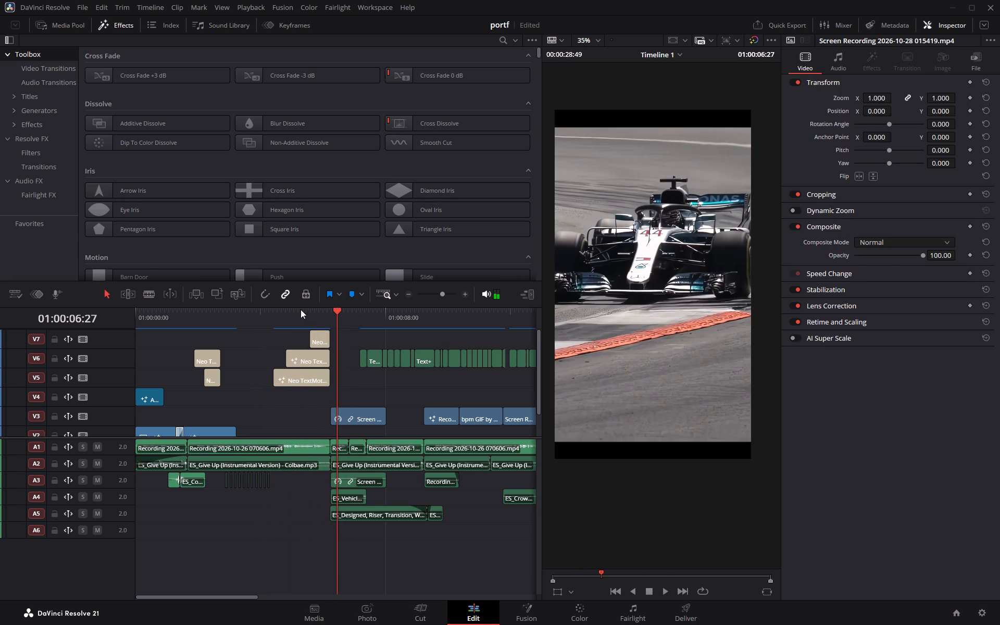
left_click_drag(331, 310, 274, 314)
key("space")
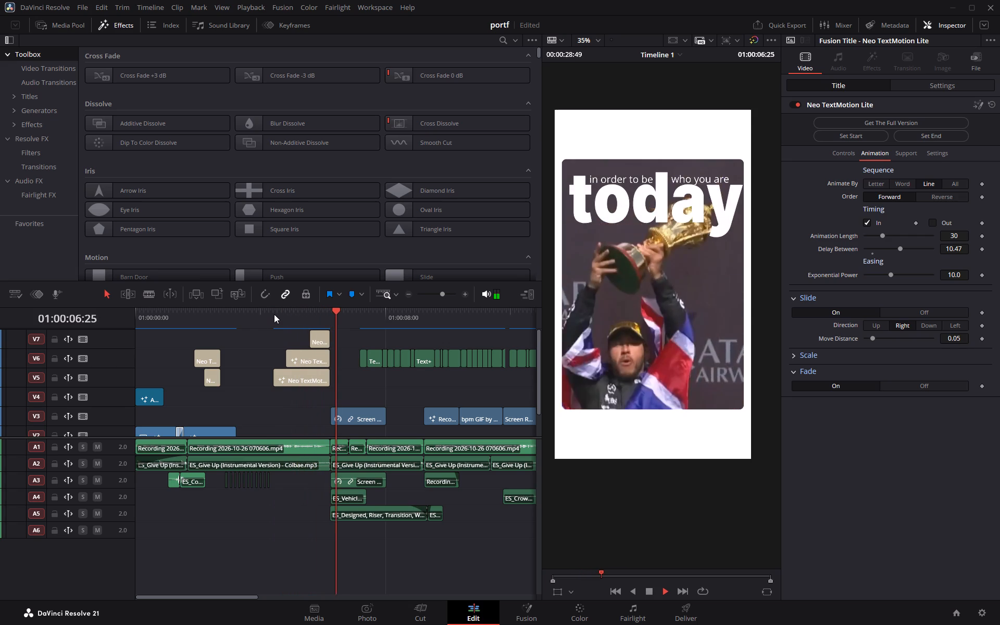
key("space")
left_click_drag(342, 312, 294, 314)
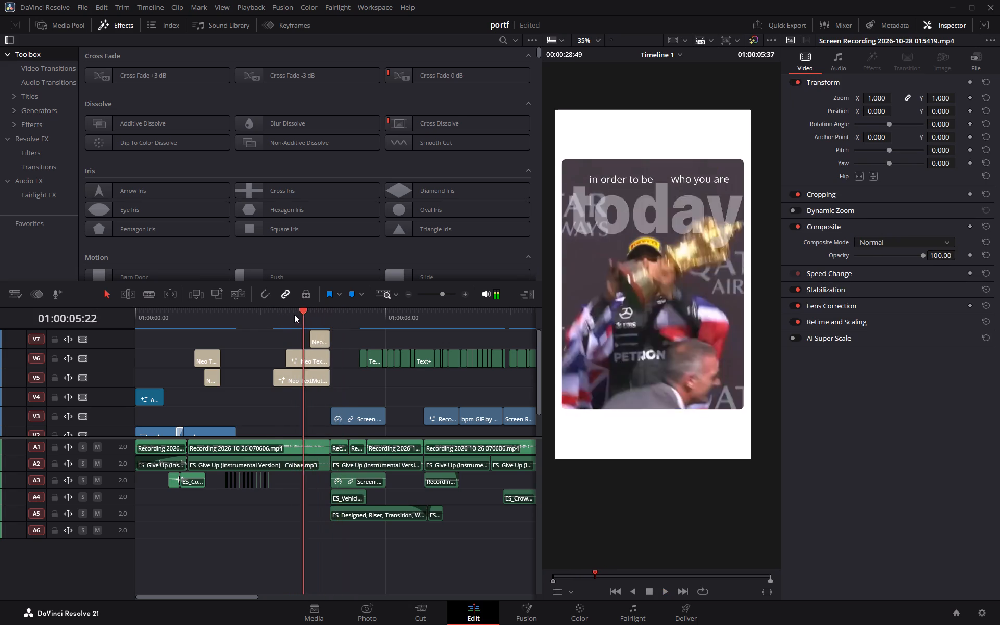
left_click_drag(294, 314, 271, 314)
key("space")
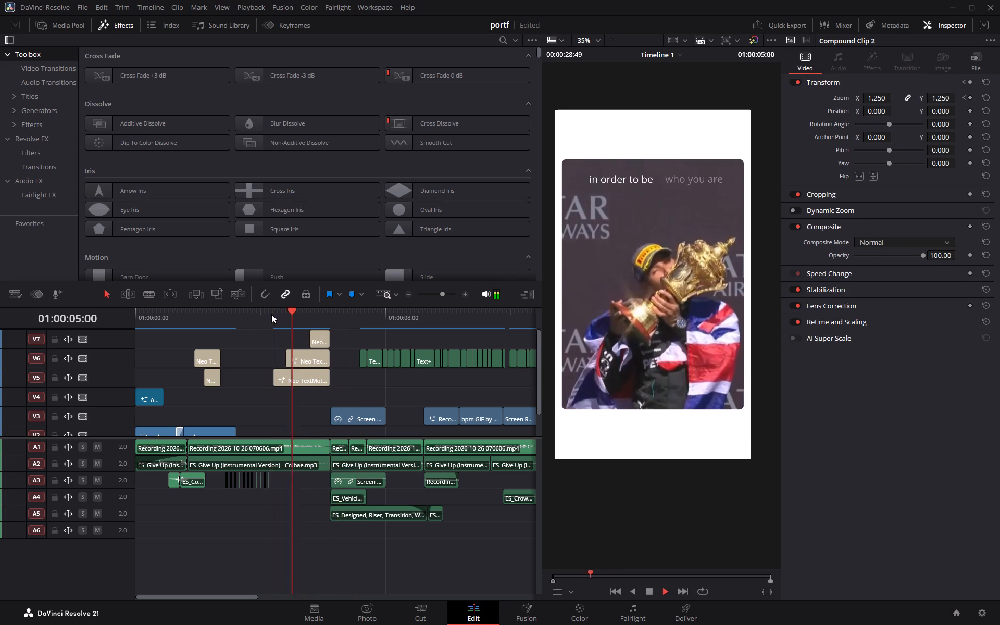
key("space")
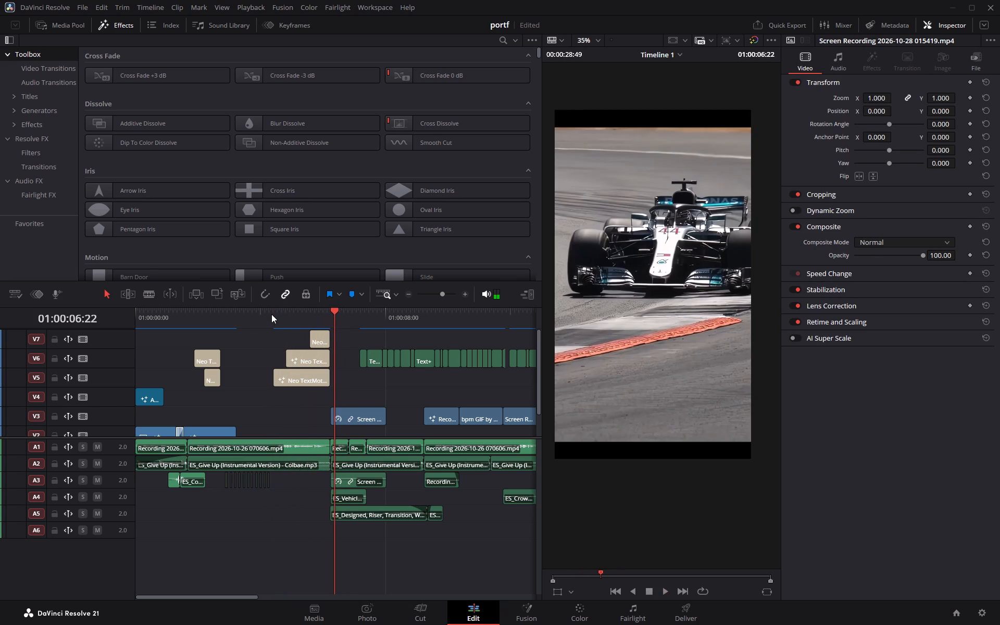
left_click_drag(326, 313, 263, 313)
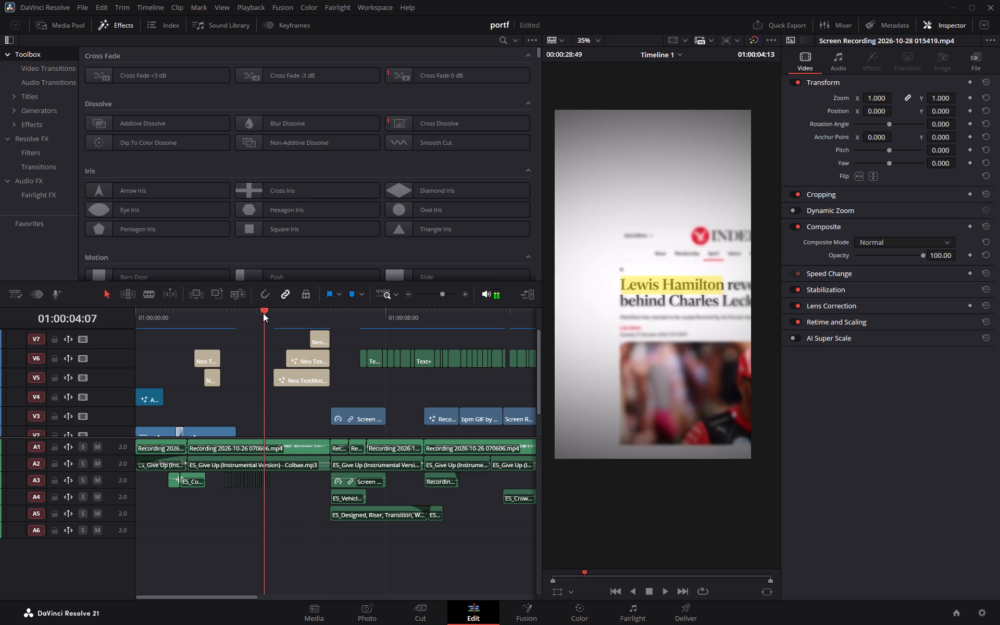
left_click_drag(263, 313, 270, 313)
key("space")
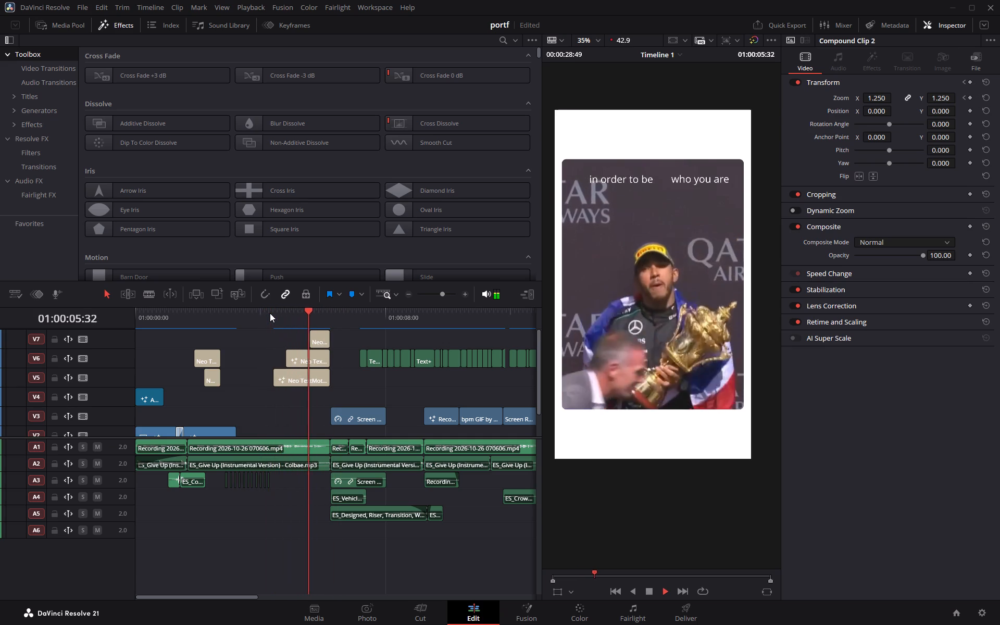
key("space")
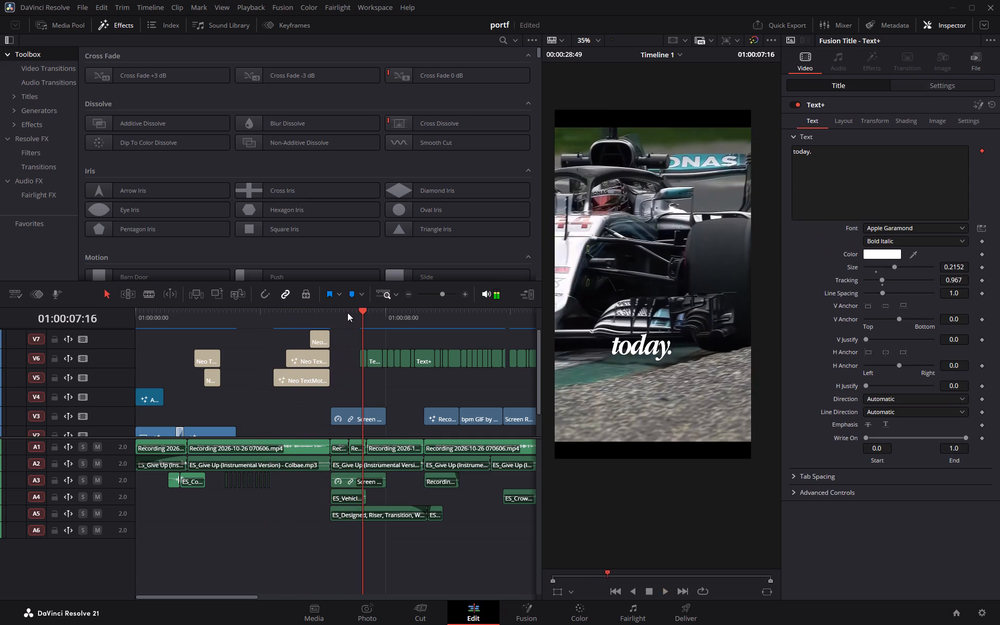
Shift the race car clip on V3 horizontally with the on-screen transform handles to about X 36, with Y at 0.
left_click_drag(359, 313, 343, 315)
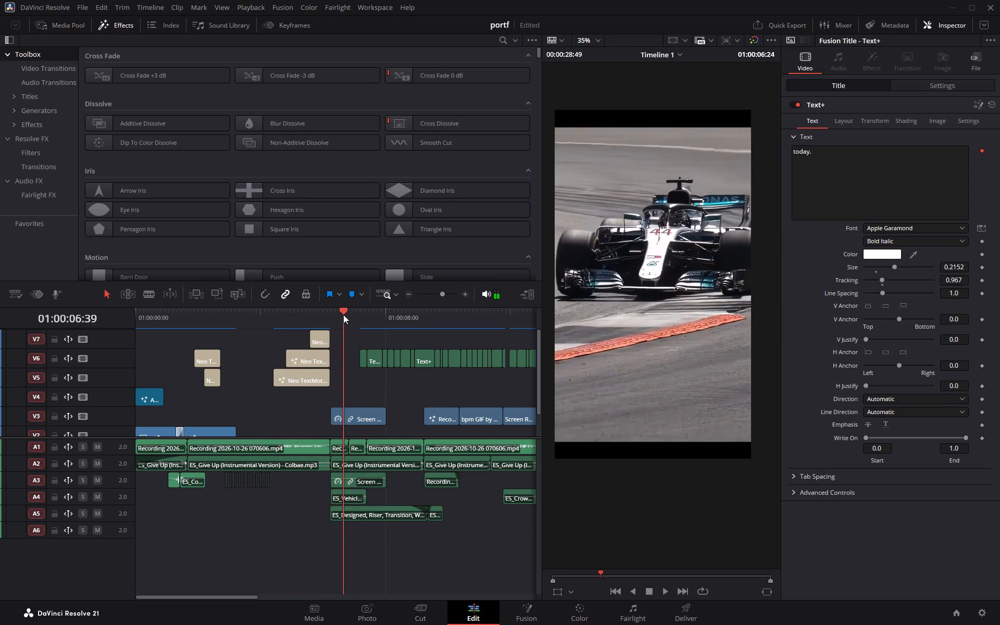
left_click_drag(343, 315, 332, 314)
left_click(356, 415)
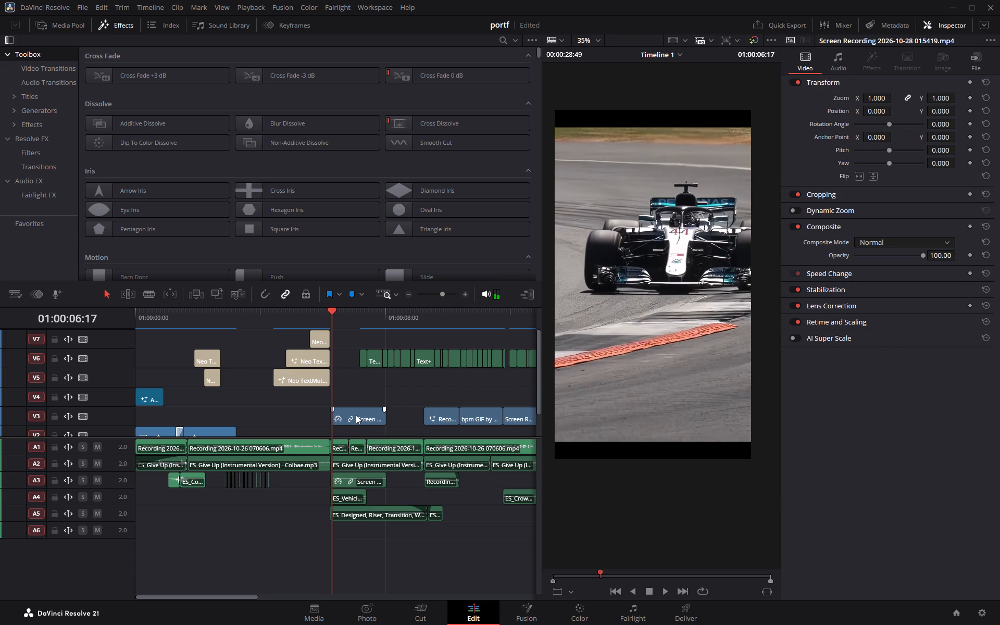
left_click_drag(335, 308, 341, 308)
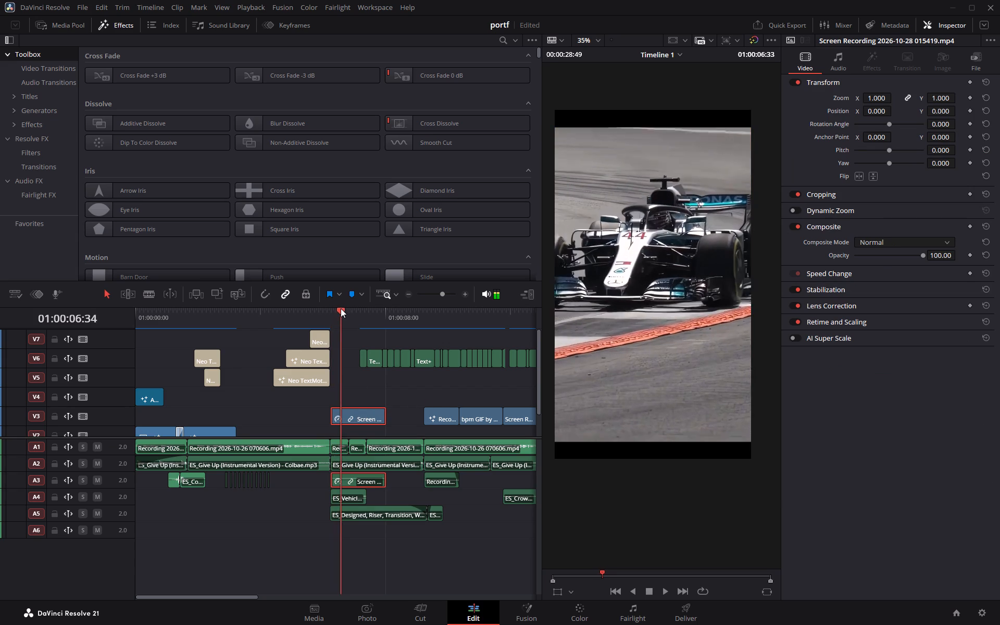
left_click_drag(341, 308, 342, 308)
left_click(554, 590)
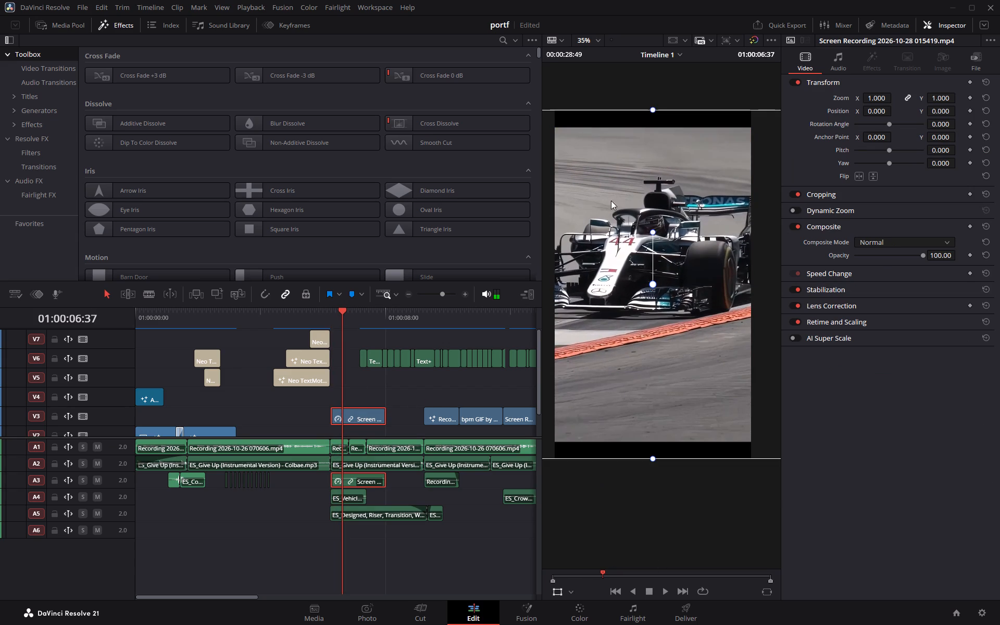
left_click_drag(648, 289, 657, 292)
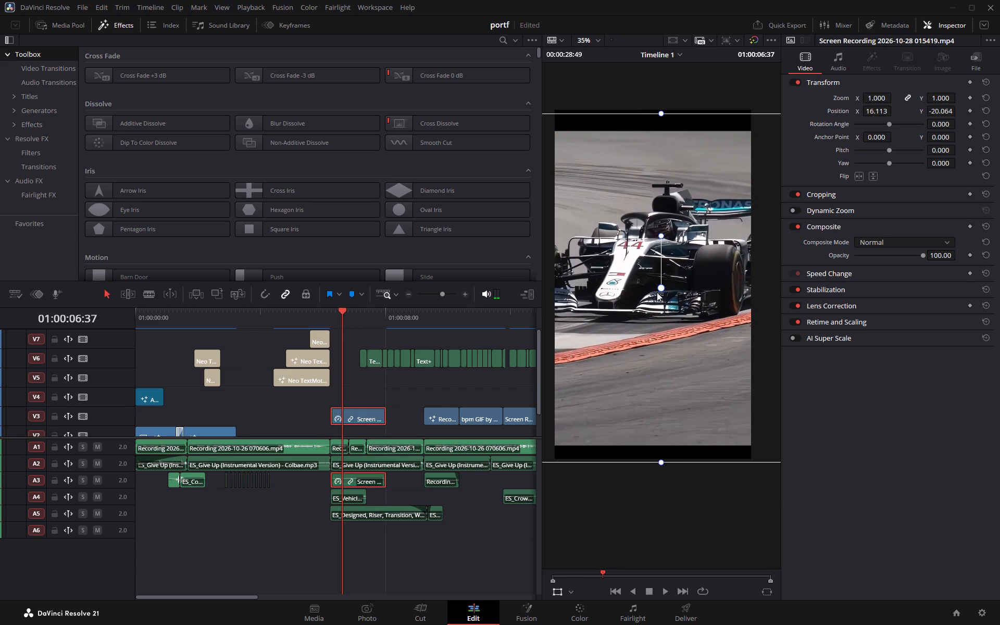
left_click_drag(657, 292, 674, 289)
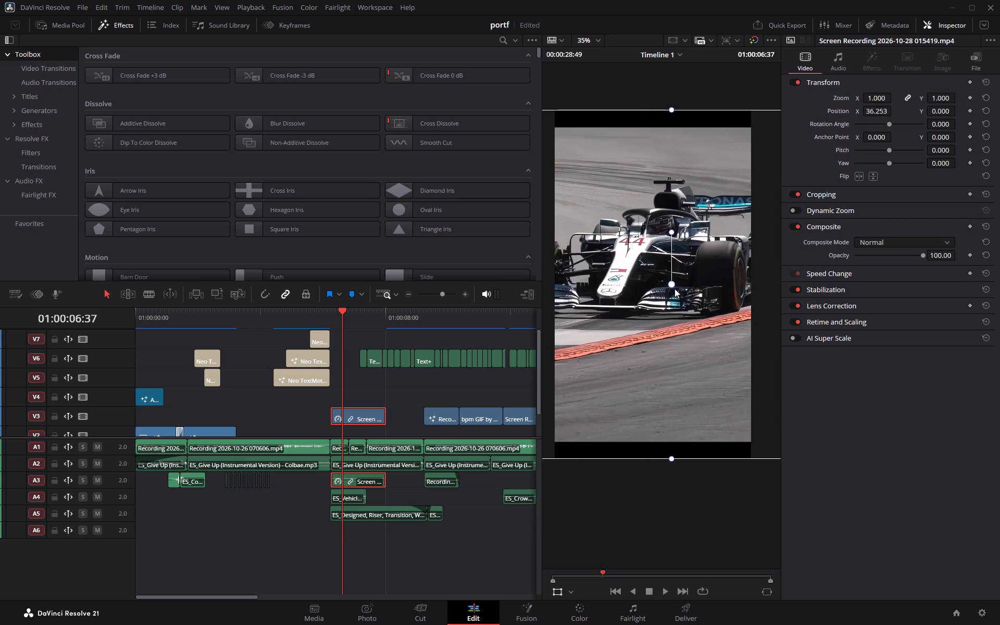
Reposition the race car clip on V3 to about X 27, Y 14 and stretch only its height to about 1.09.
left_click_drag(674, 289, 663, 285)
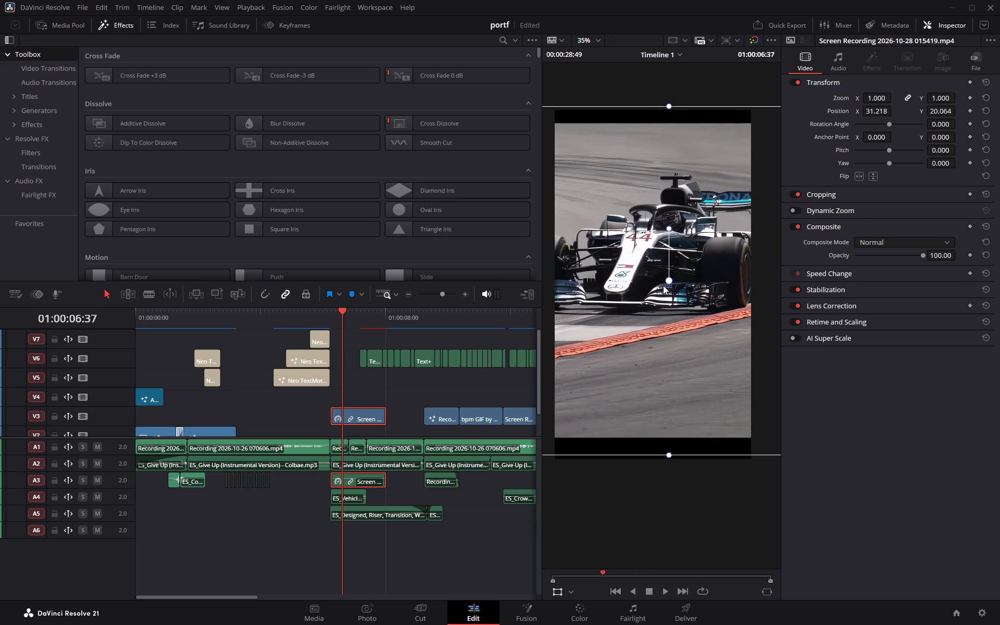
left_click_drag(663, 285, 662, 286)
left_click_drag(667, 106, 667, 91)
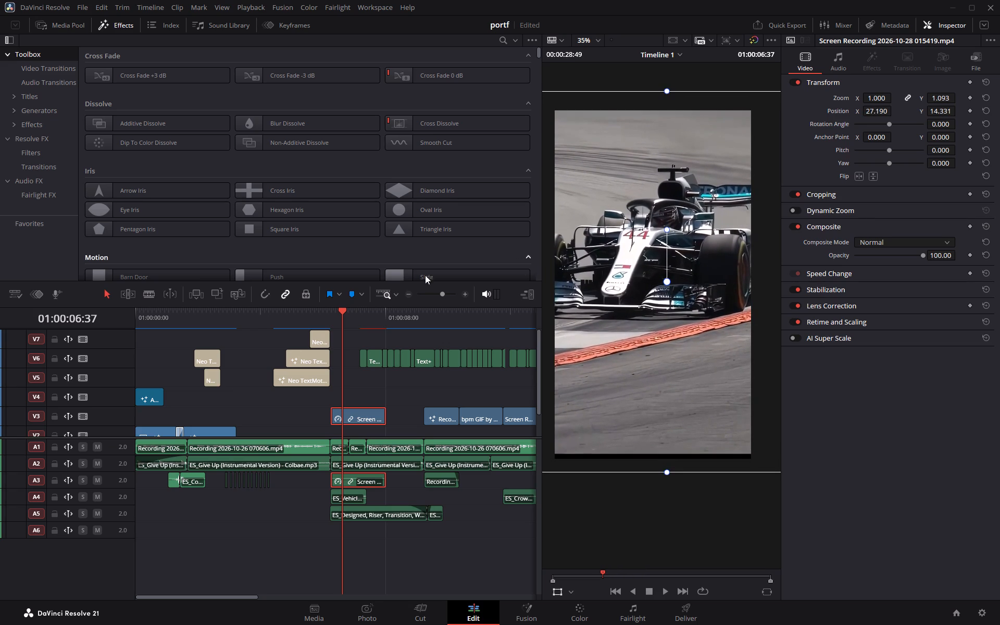
Scrub through the race car clip between about 01:00:06:40 and 01:00:07:42 to check its framing against the captions.
left_click_drag(342, 310, 346, 311)
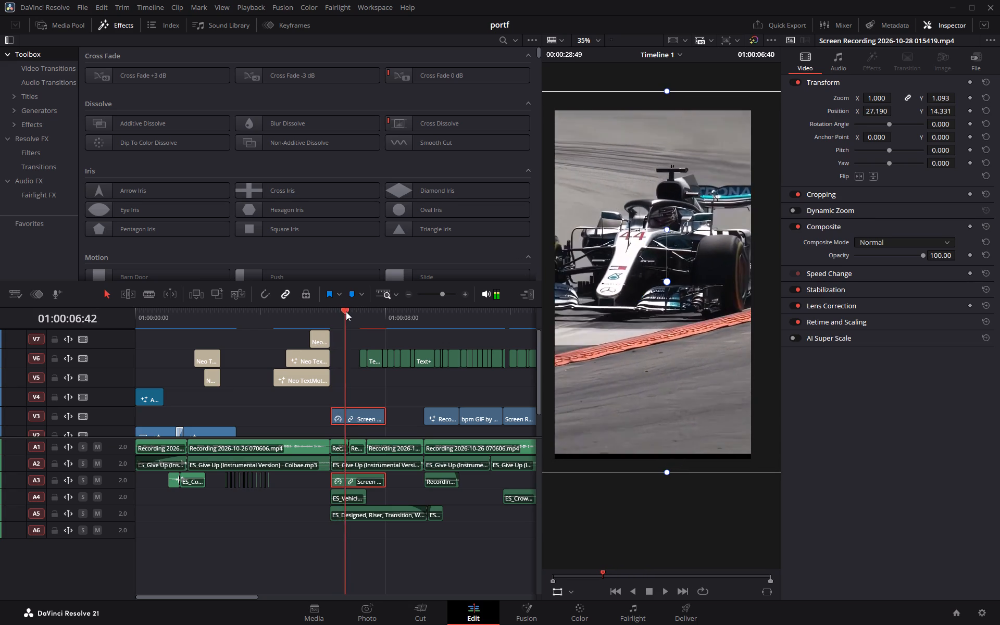
left_click_drag(346, 311, 361, 314)
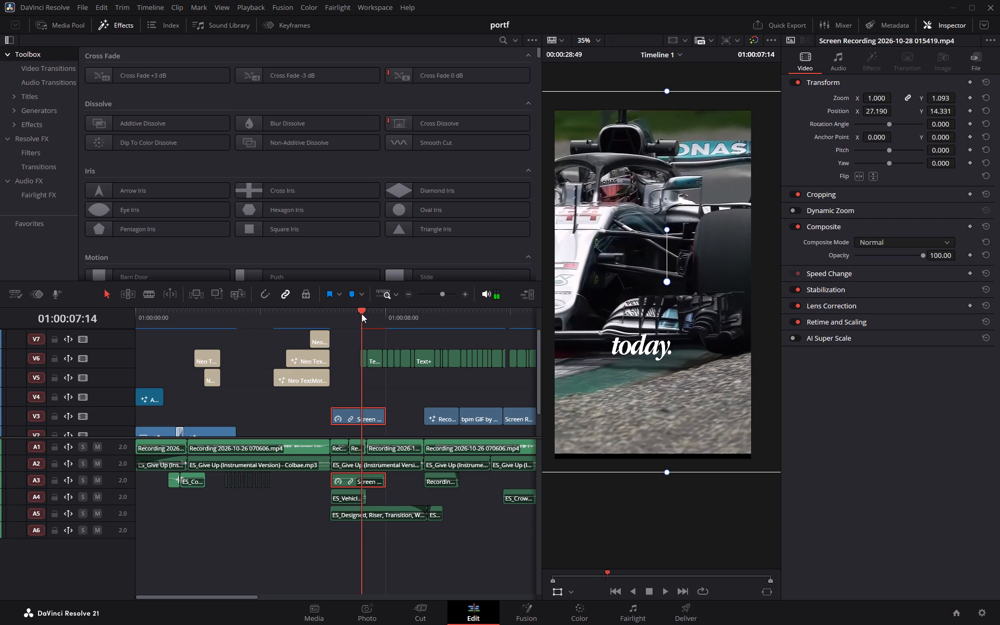
left_click_drag(361, 314, 379, 314)
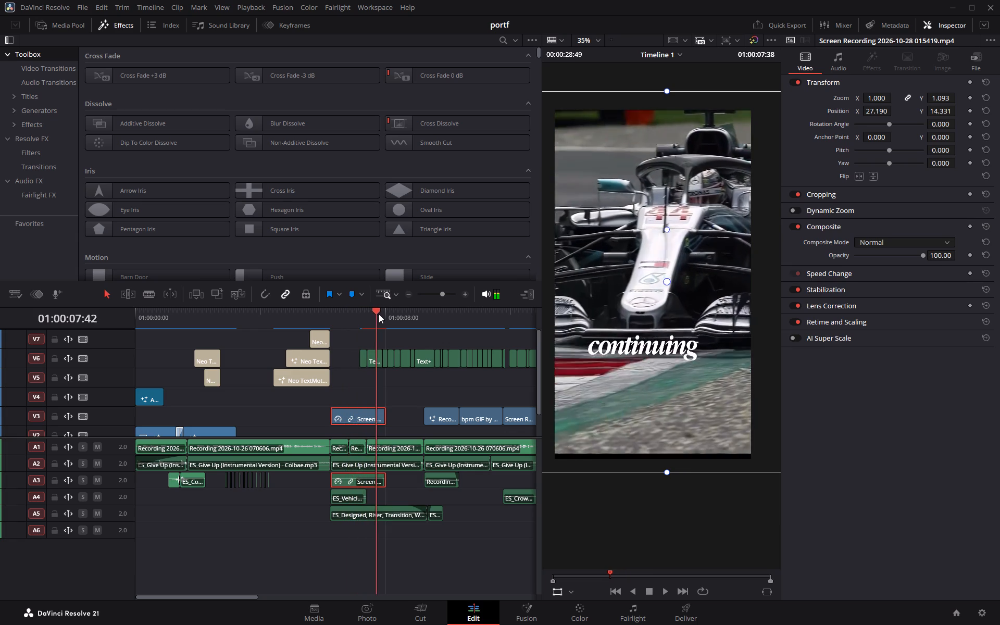
left_click_drag(379, 314, 347, 315)
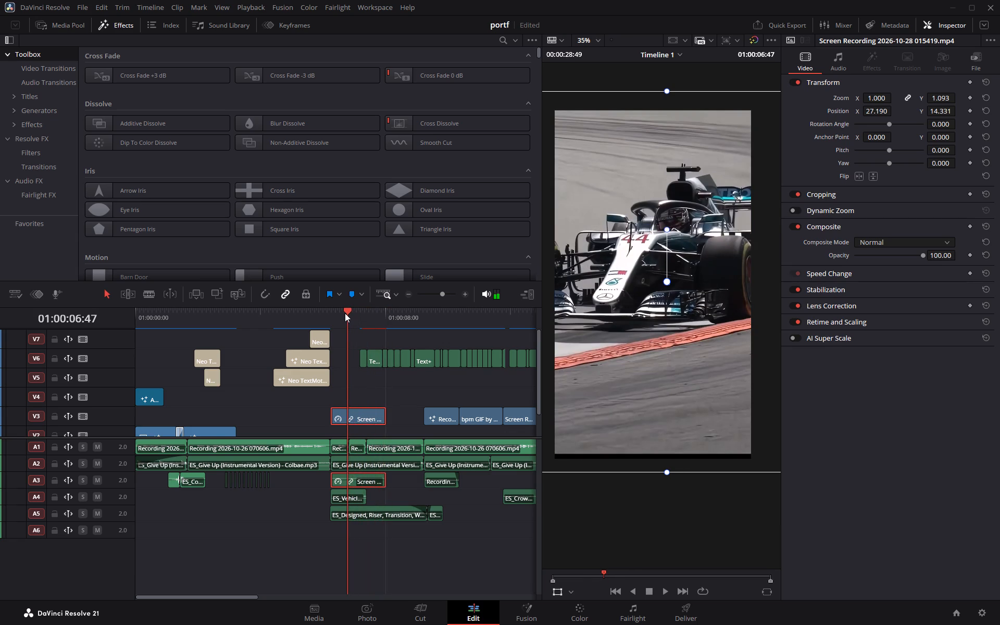